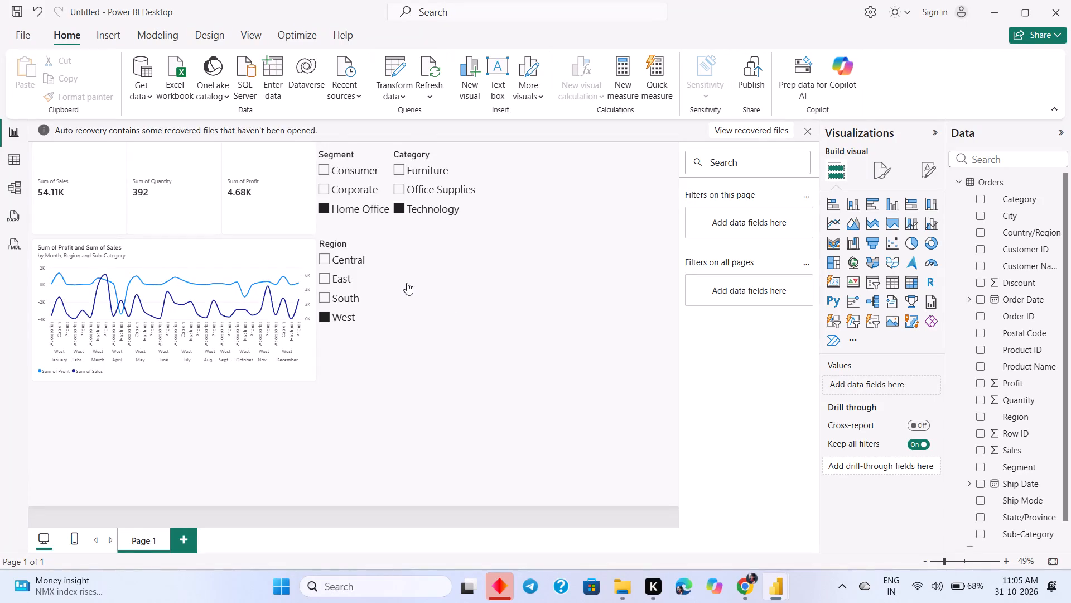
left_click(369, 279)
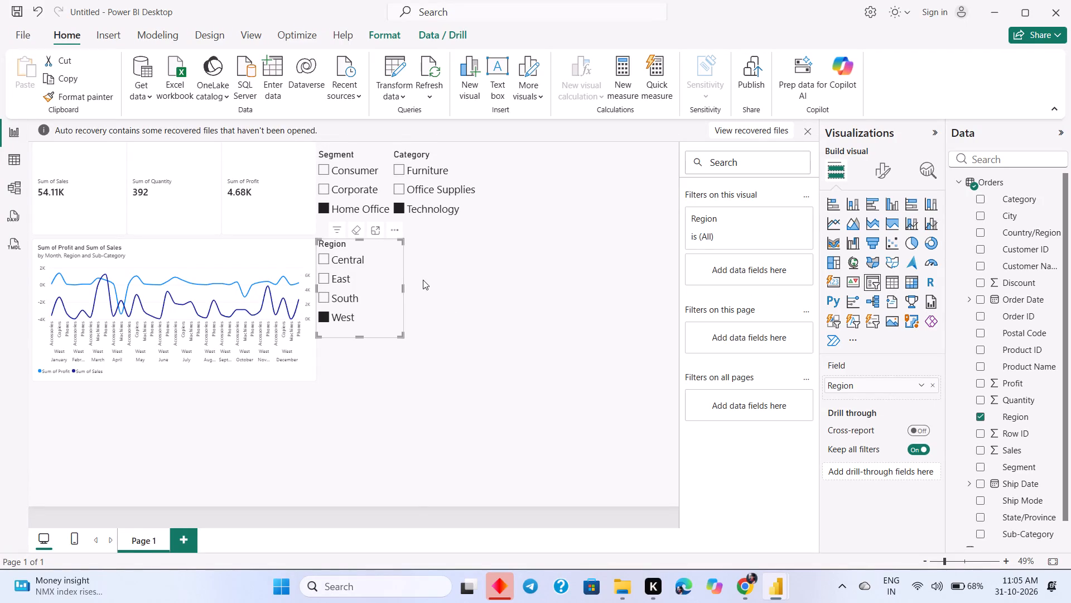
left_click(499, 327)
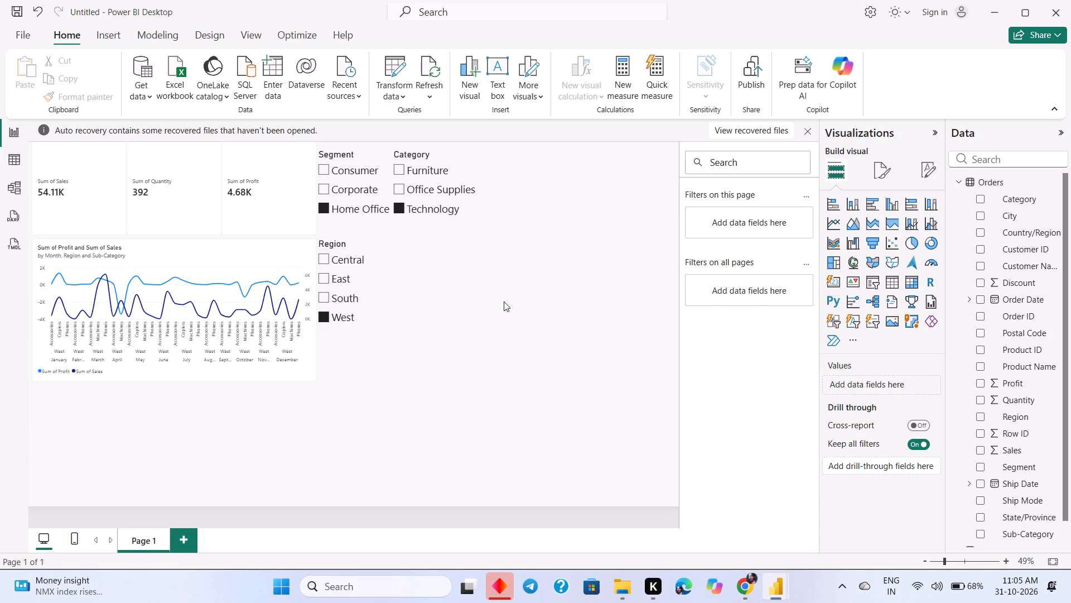
Review the model's table relationships and run Autodetect to look for new ones.
left_click(146, 40)
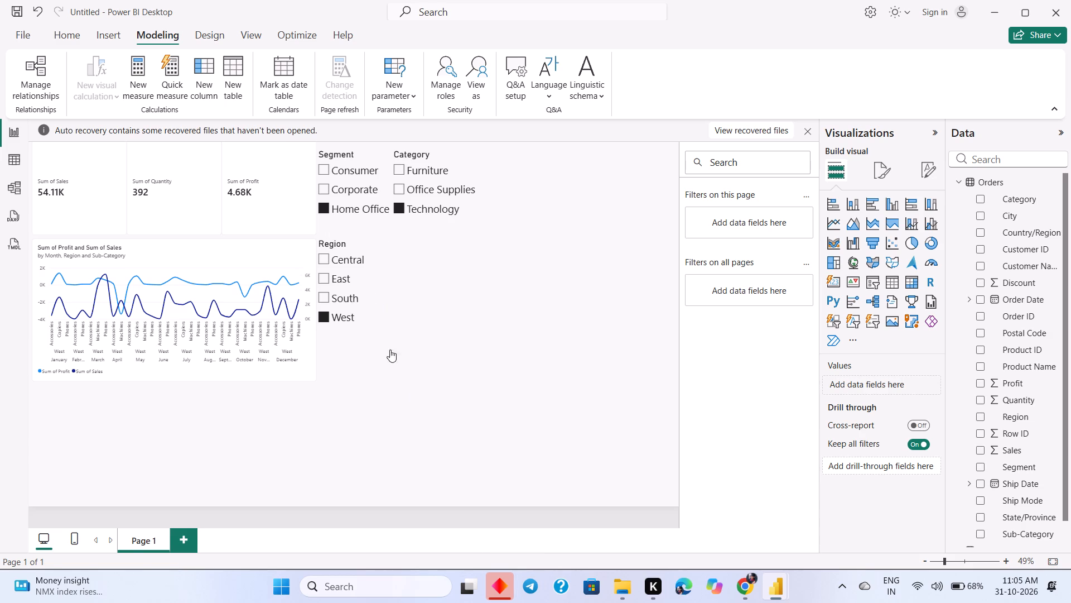
left_click(389, 97)
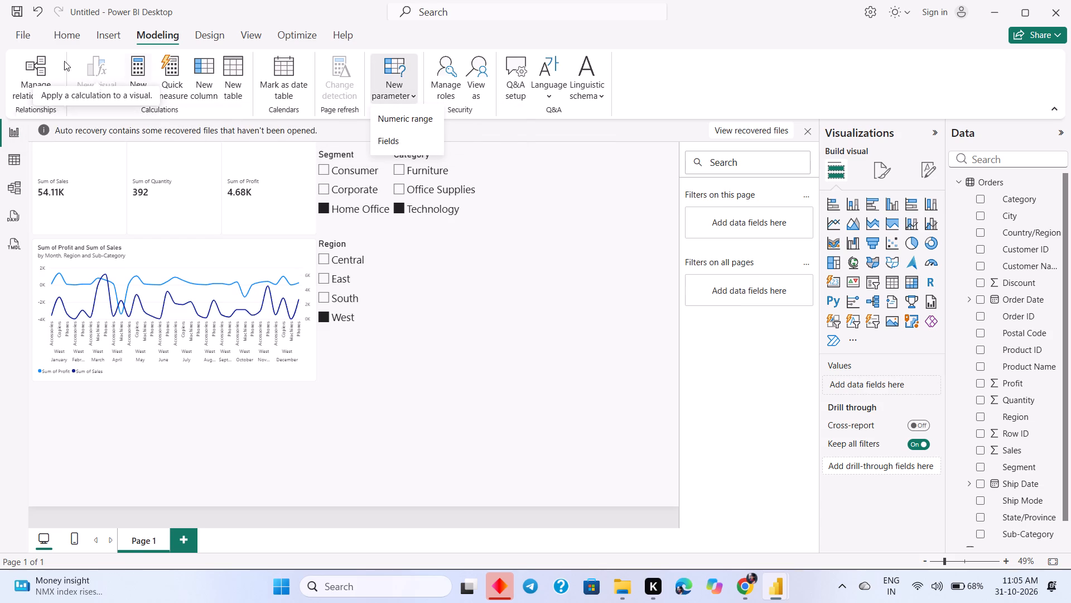
left_click(24, 79)
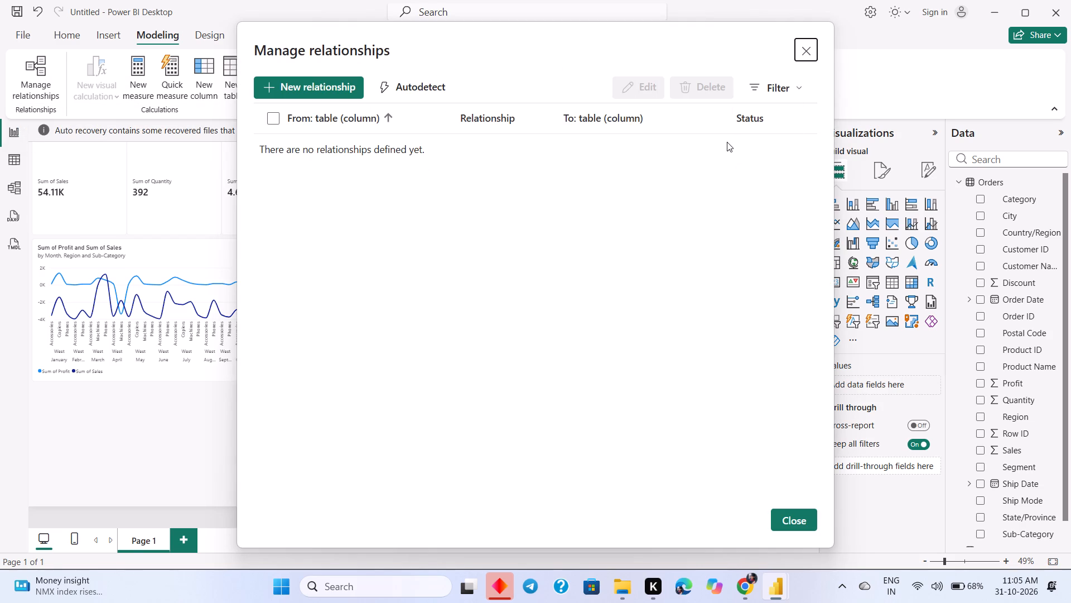
left_click(271, 120)
left_click(487, 116)
left_click(547, 117)
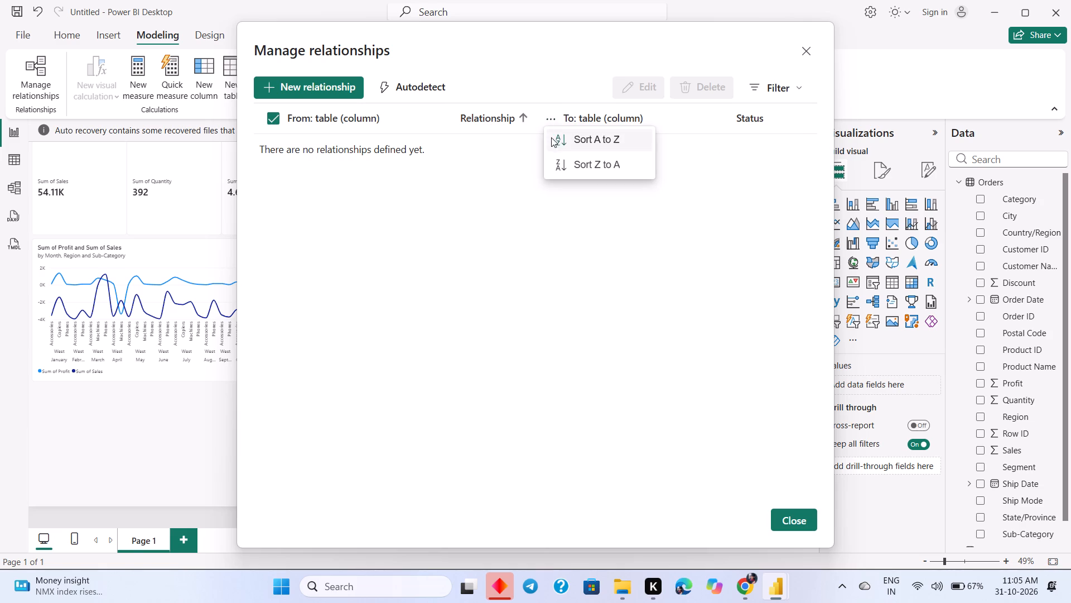
left_click(423, 166)
left_click(266, 116)
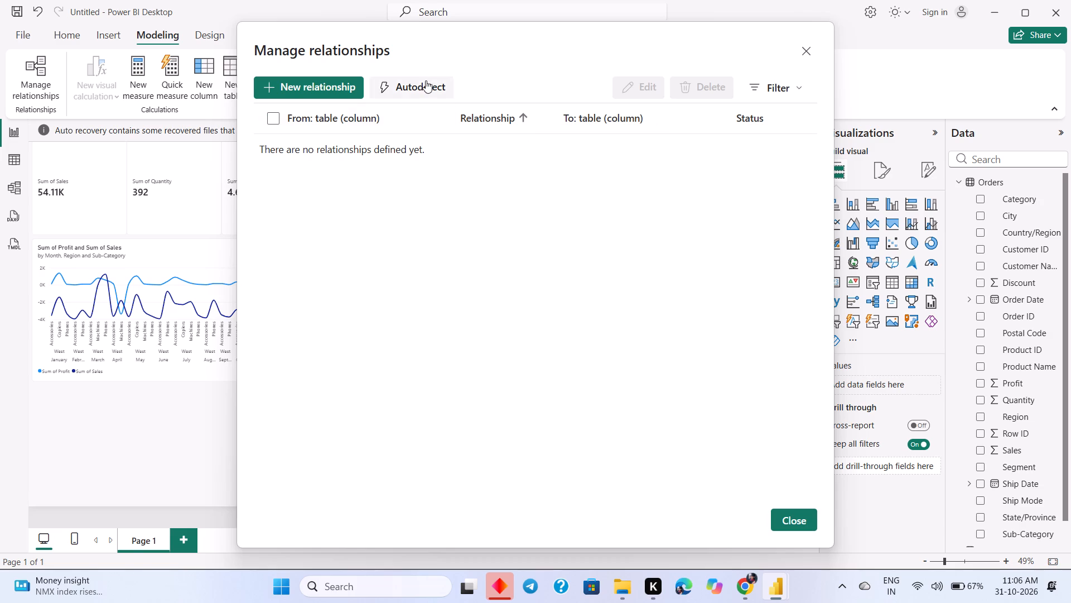
left_click(430, 80)
left_click(310, 87)
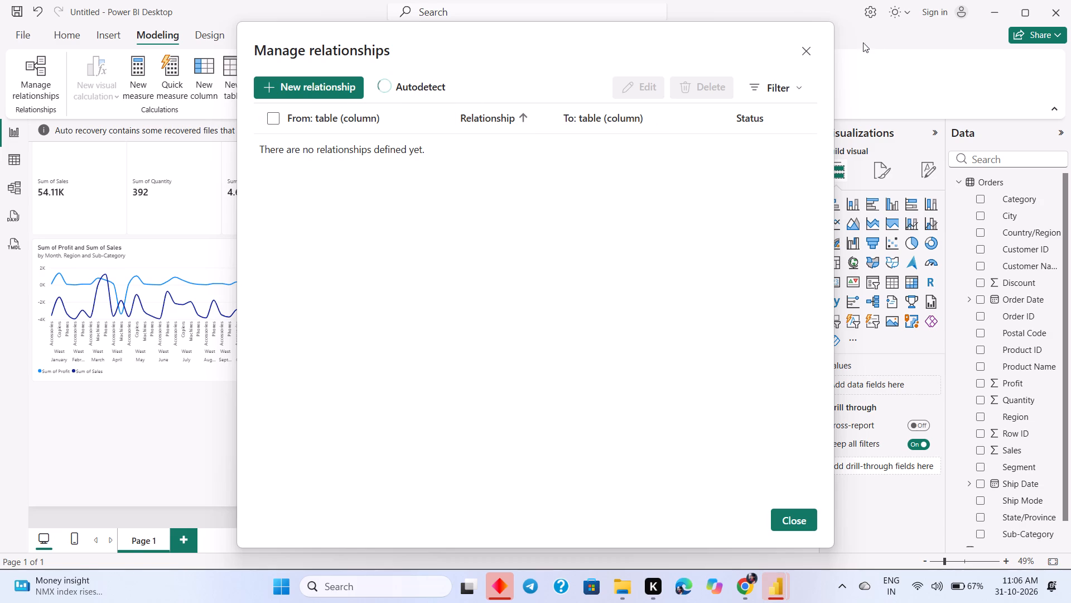
left_click(804, 51)
left_click(660, 322)
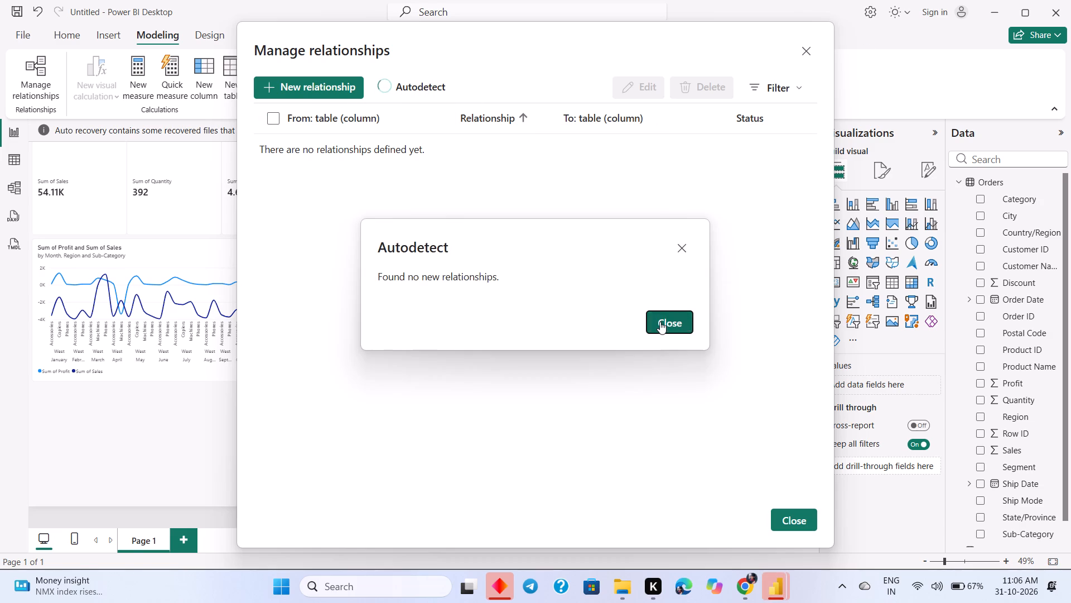
left_click(804, 50)
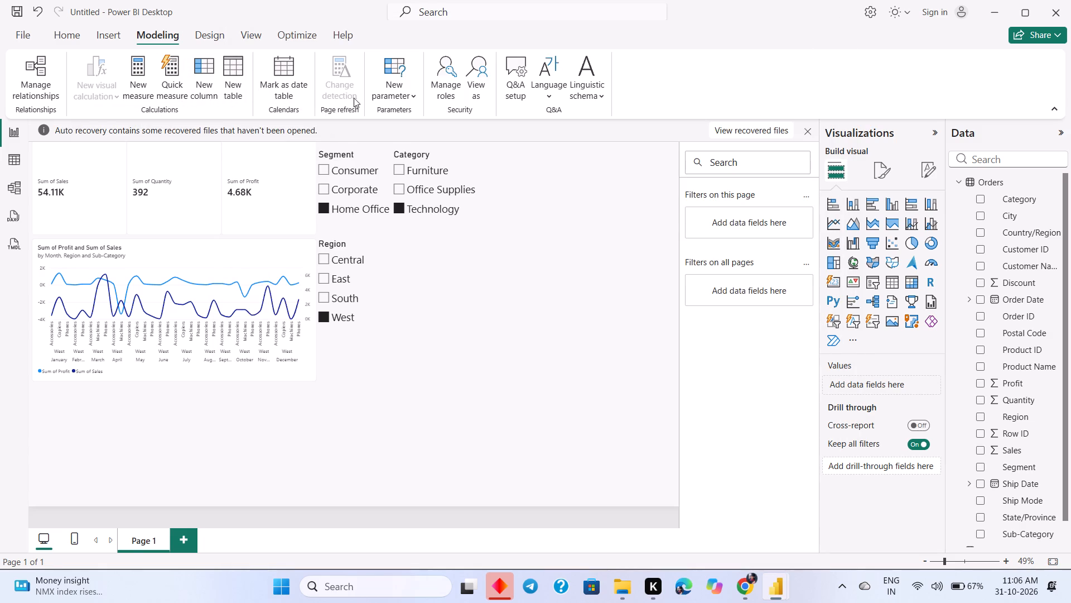
Create a new security role for row-level data restrictions, keeping its default name.
left_click(450, 85)
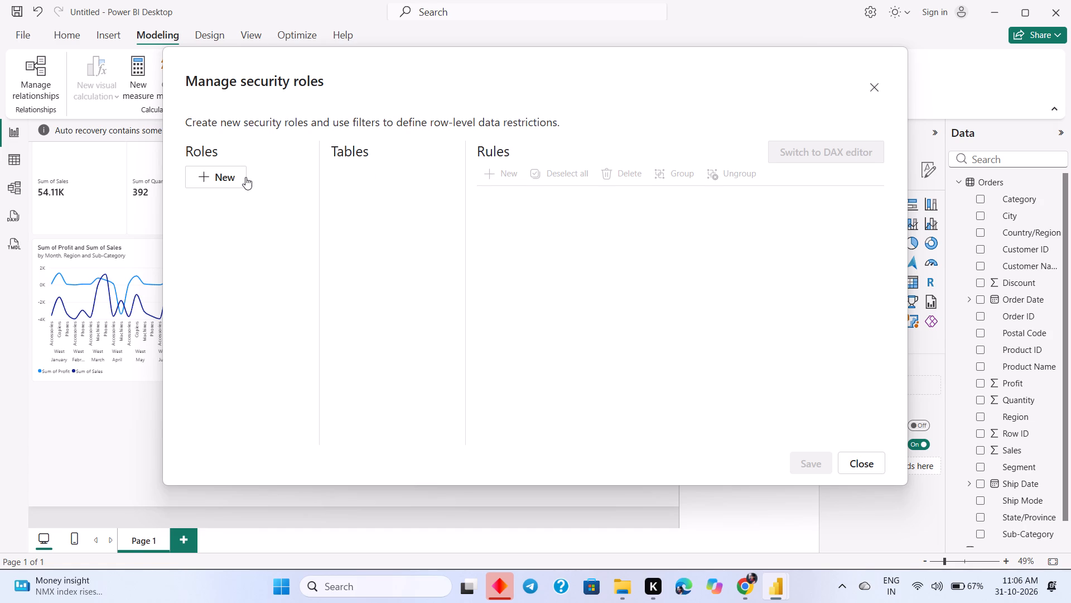
left_click(240, 176)
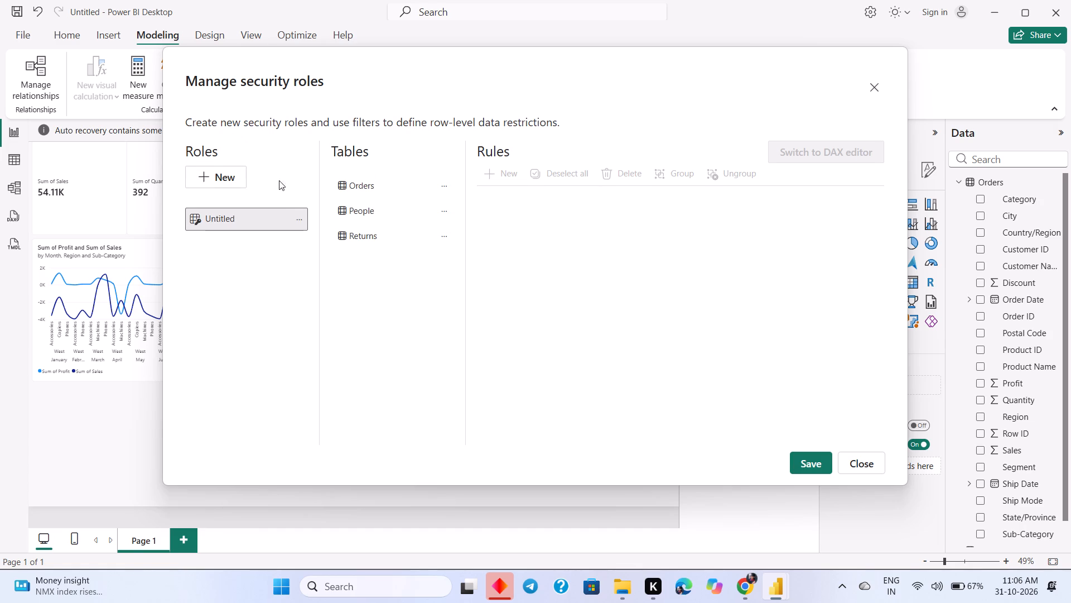
Capture a screenshot of the whole Manage security roles dialog with the Snipping Tool.
key("Print")
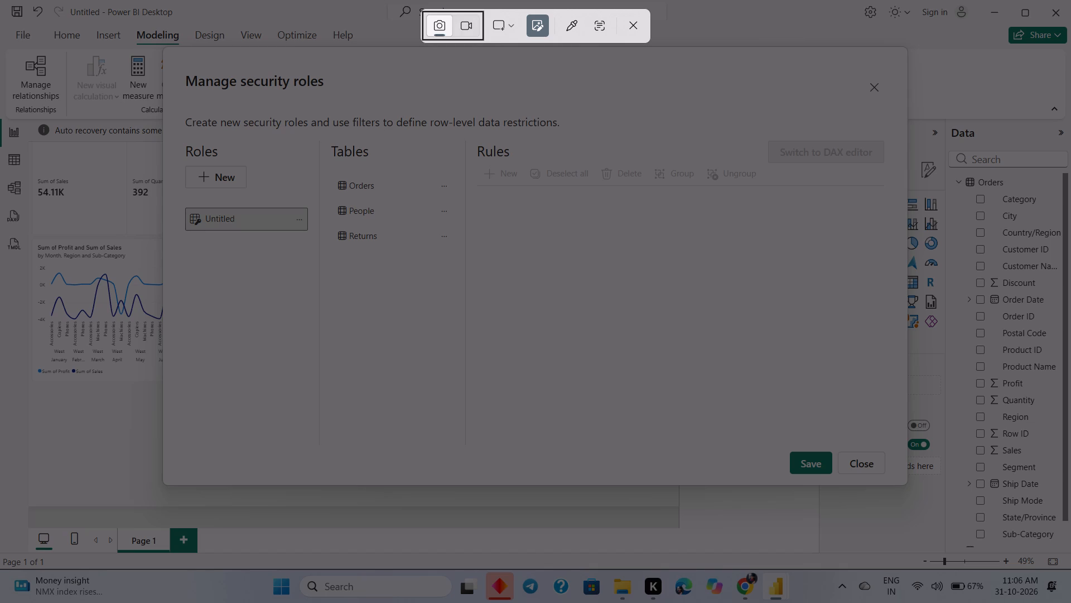
left_click_drag(158, 45, 908, 463)
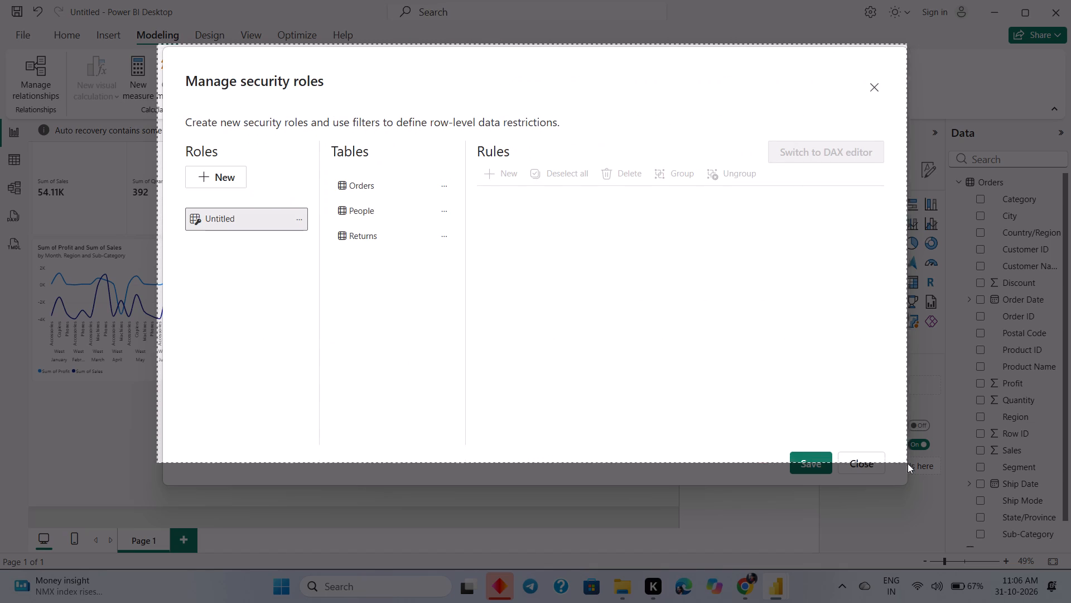
left_click_drag(908, 463, 913, 484)
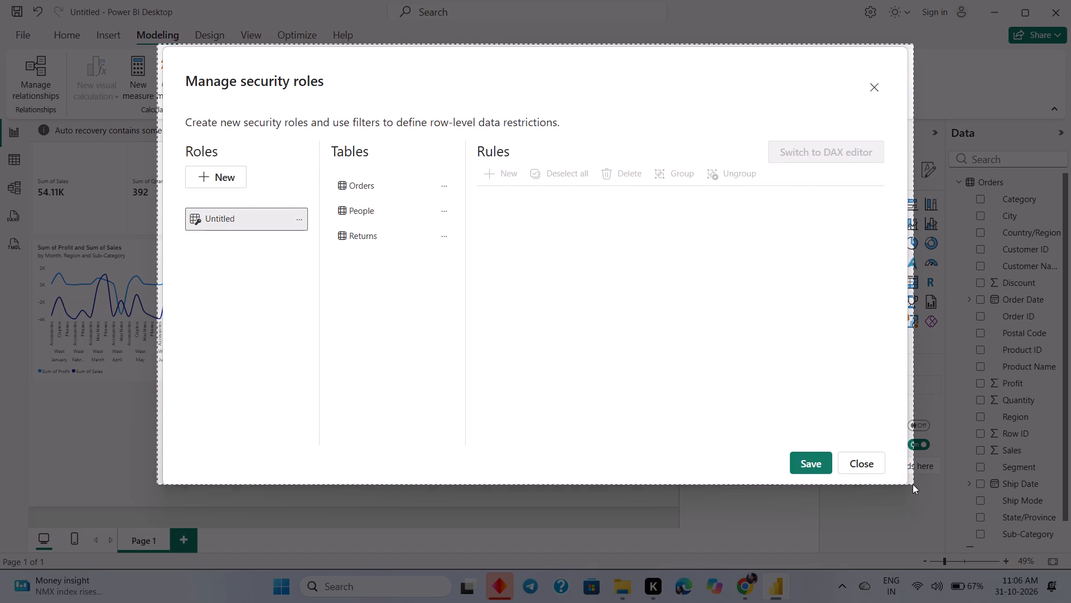
left_click_drag(913, 484, 908, 490)
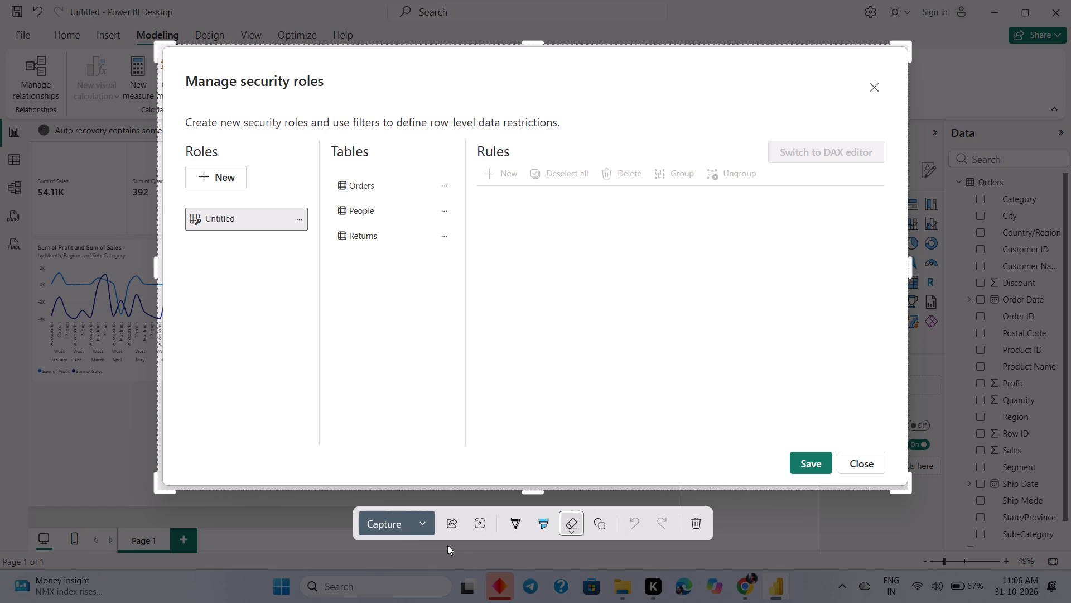
left_click(391, 523)
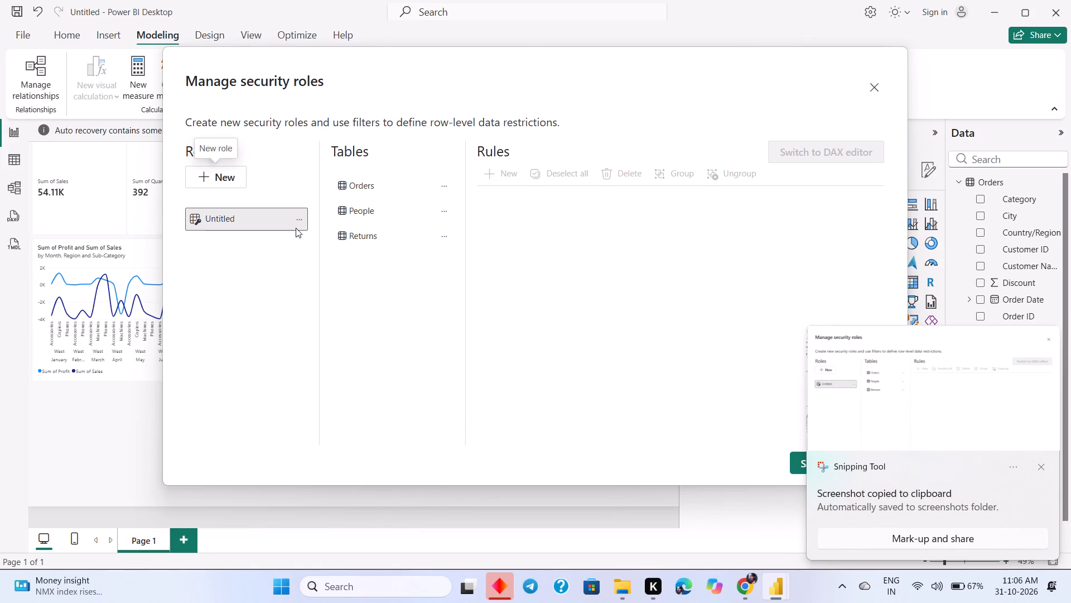
Give the new role an Orders table rule where Country/Region Is Greater Than west, and save the role.
left_click(403, 218)
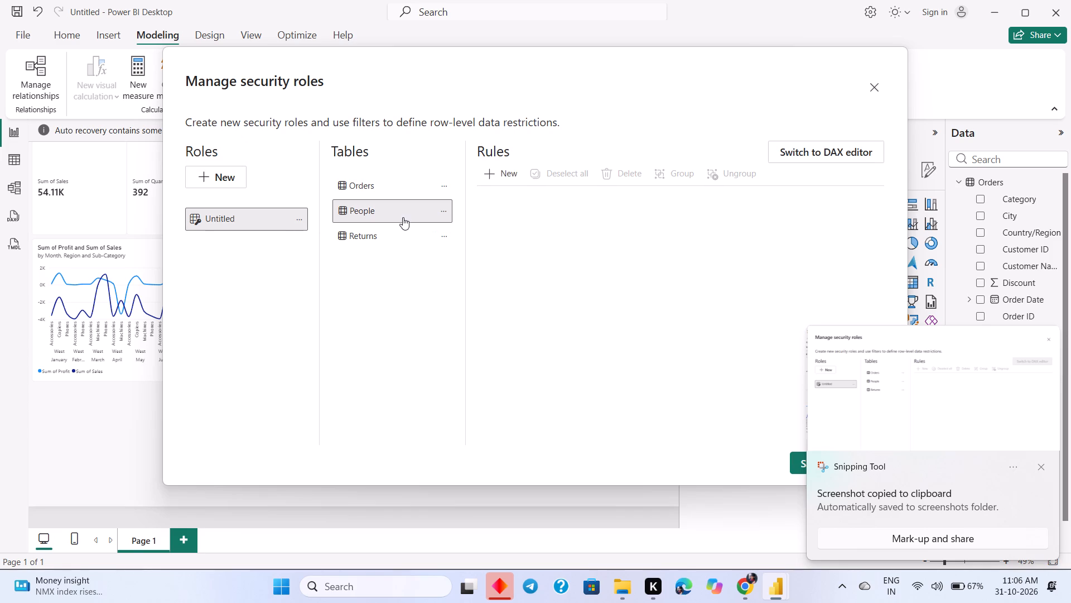
left_click(400, 184)
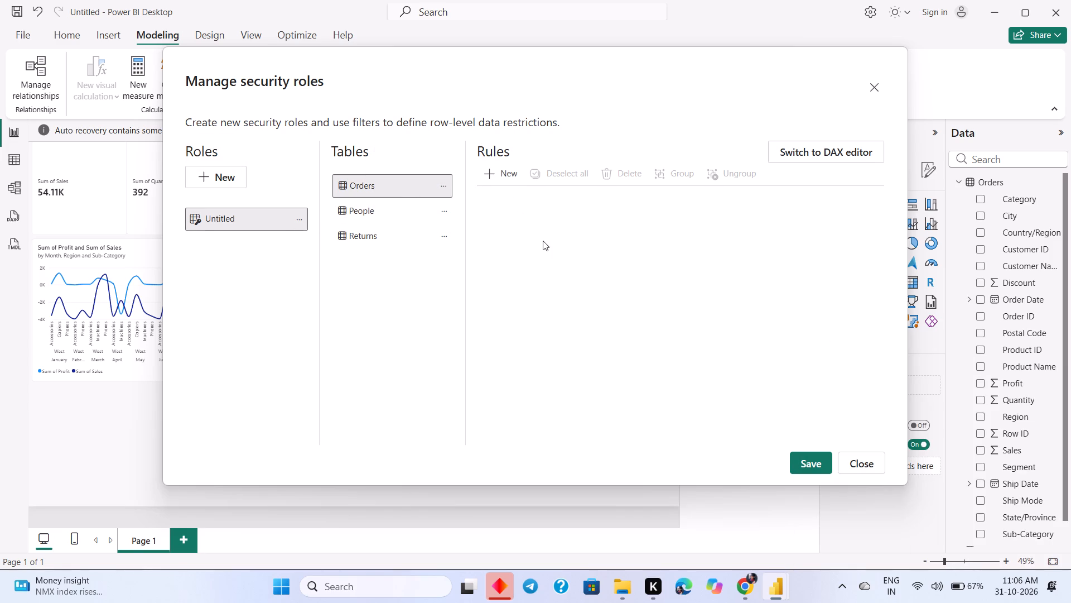
left_click(485, 178)
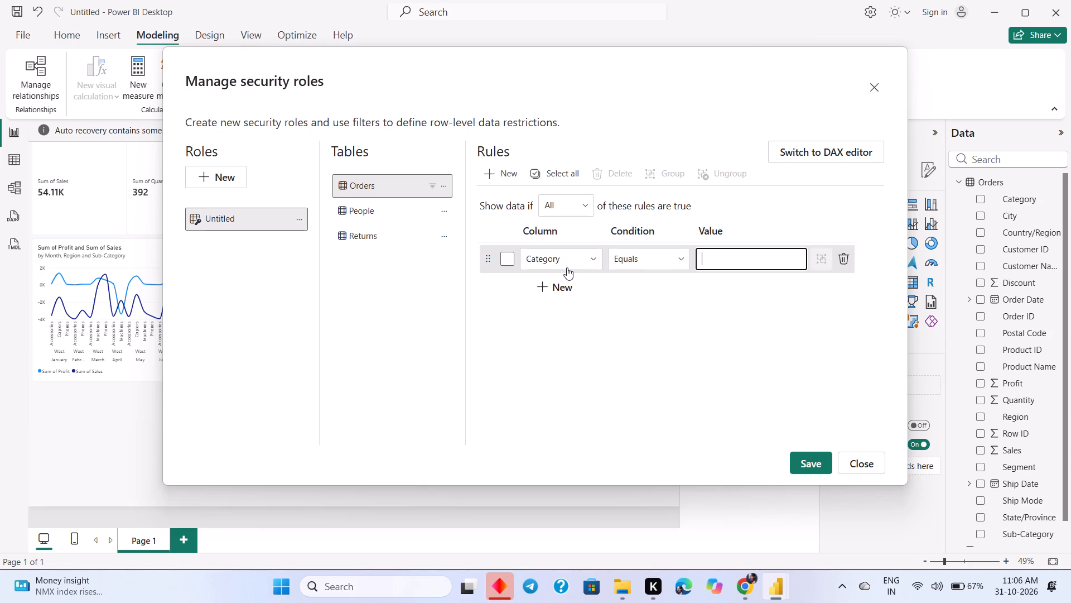
left_click(576, 263)
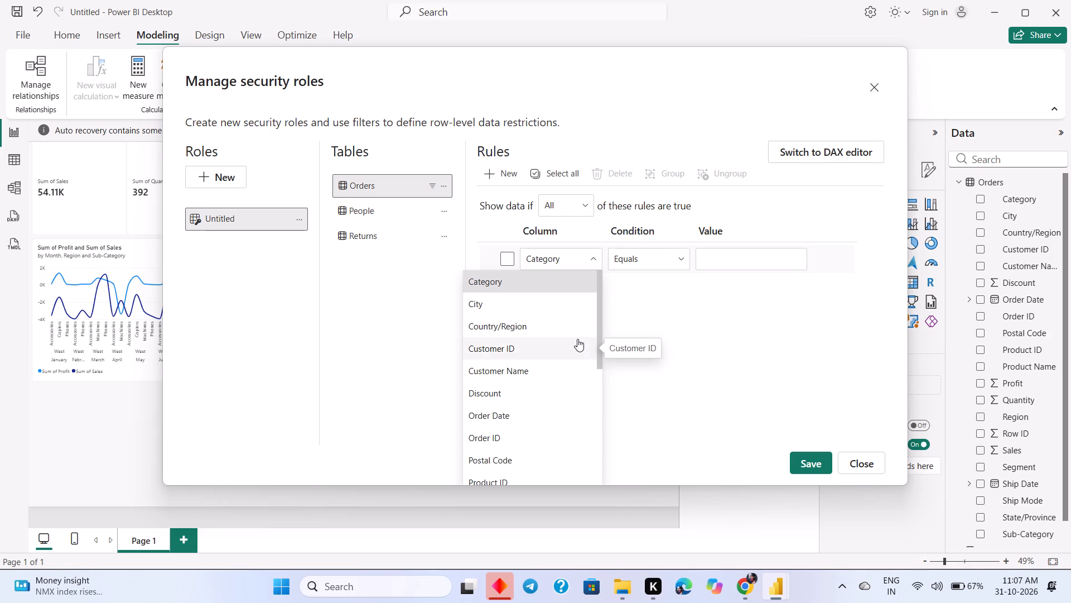
left_click(574, 323)
left_click(645, 266)
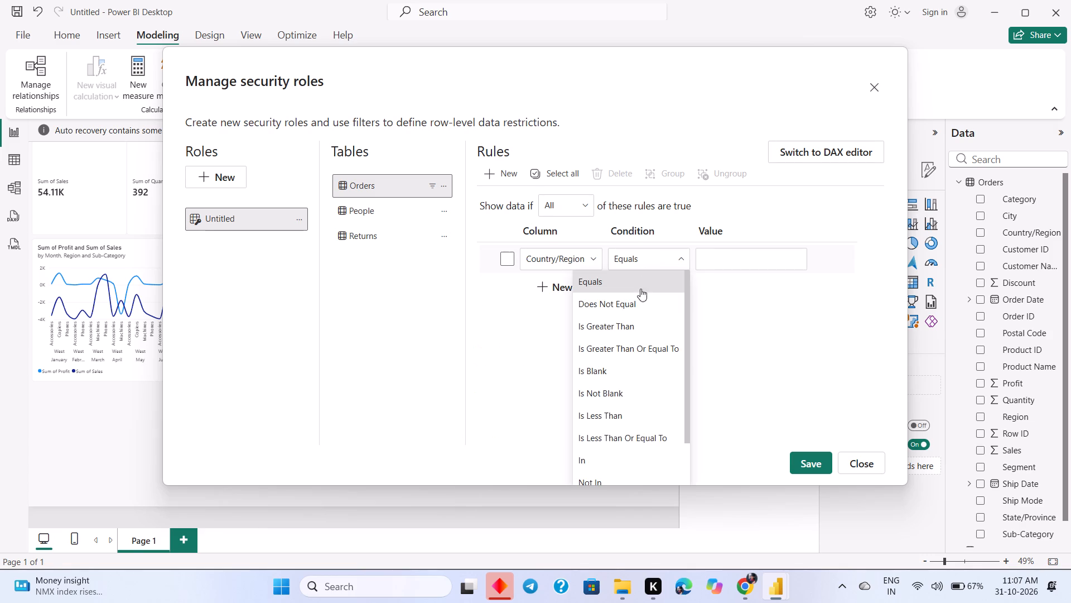
scroll(619, 364, "down", 6)
scroll(618, 365, "up", 5)
left_click(631, 325)
left_click(748, 261)
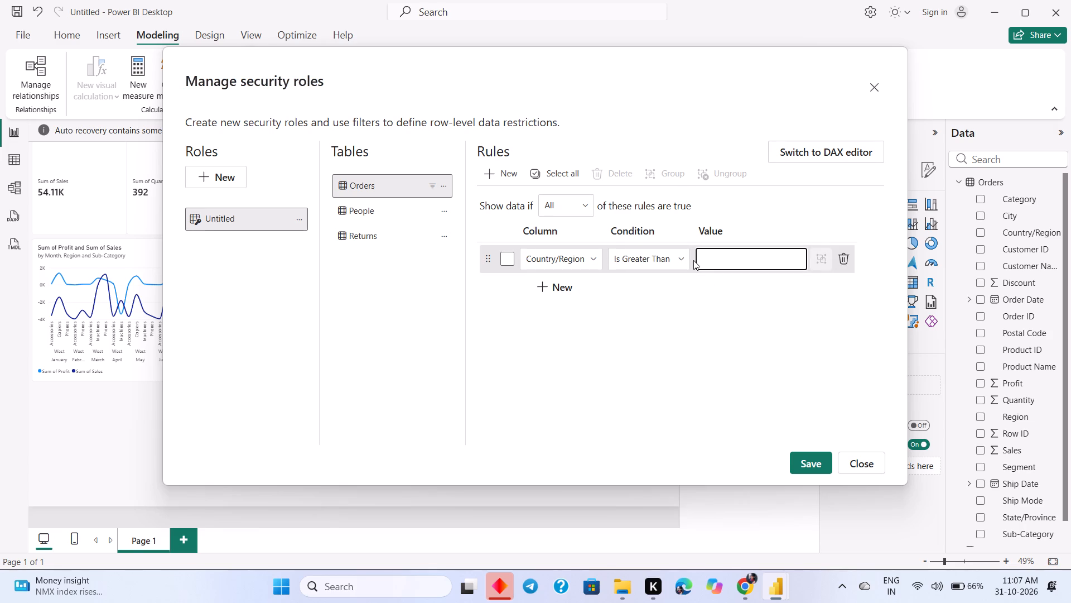
key("w")
key("e")
type("st")
left_click(822, 464)
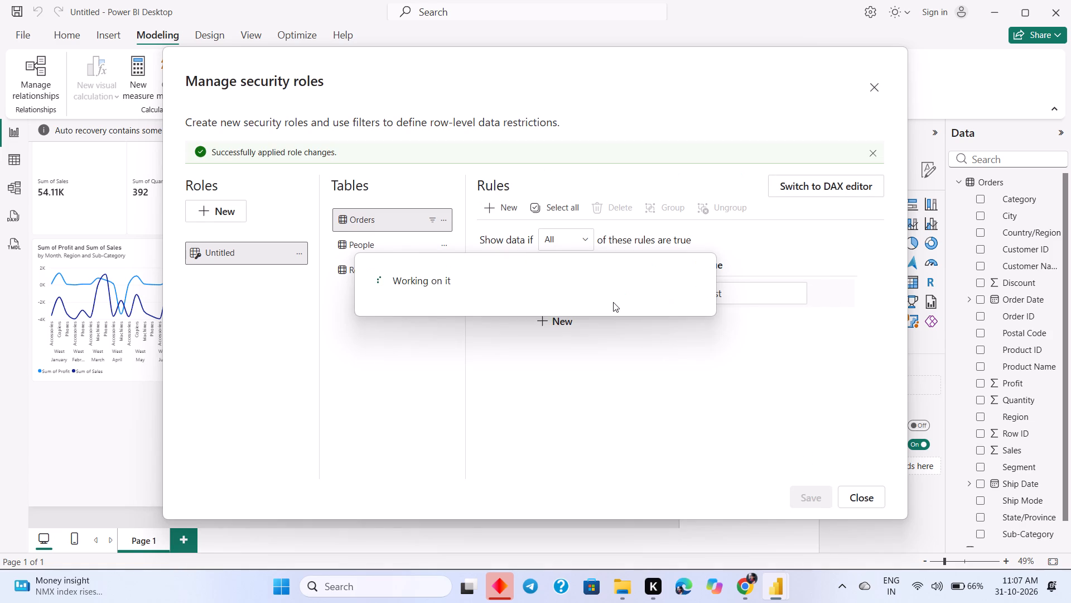
scroll(613, 302, "down", 2)
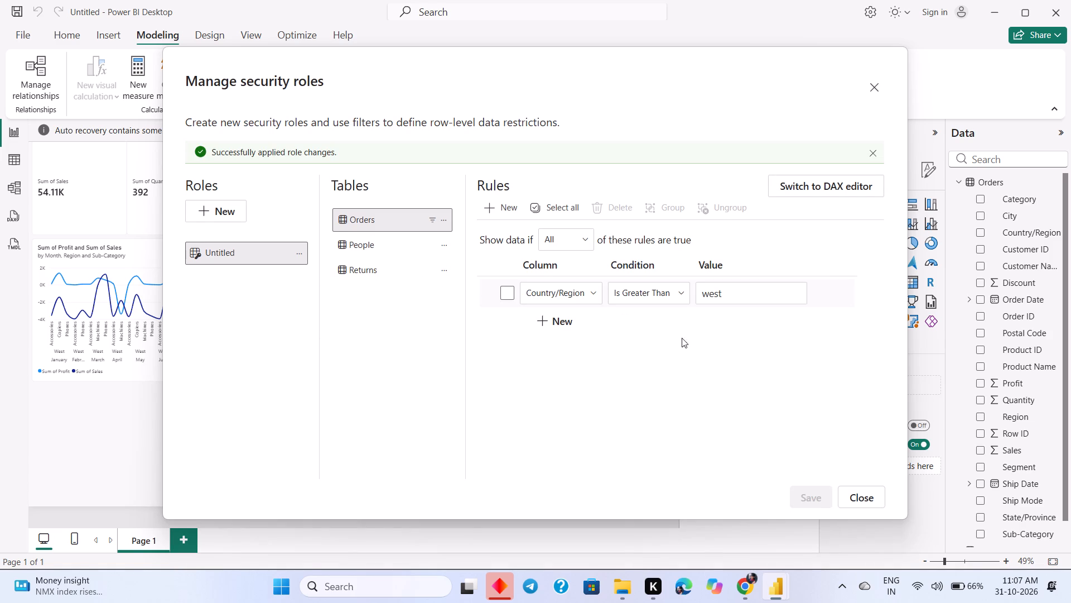
scroll(719, 349, "down", 4)
left_click(851, 494)
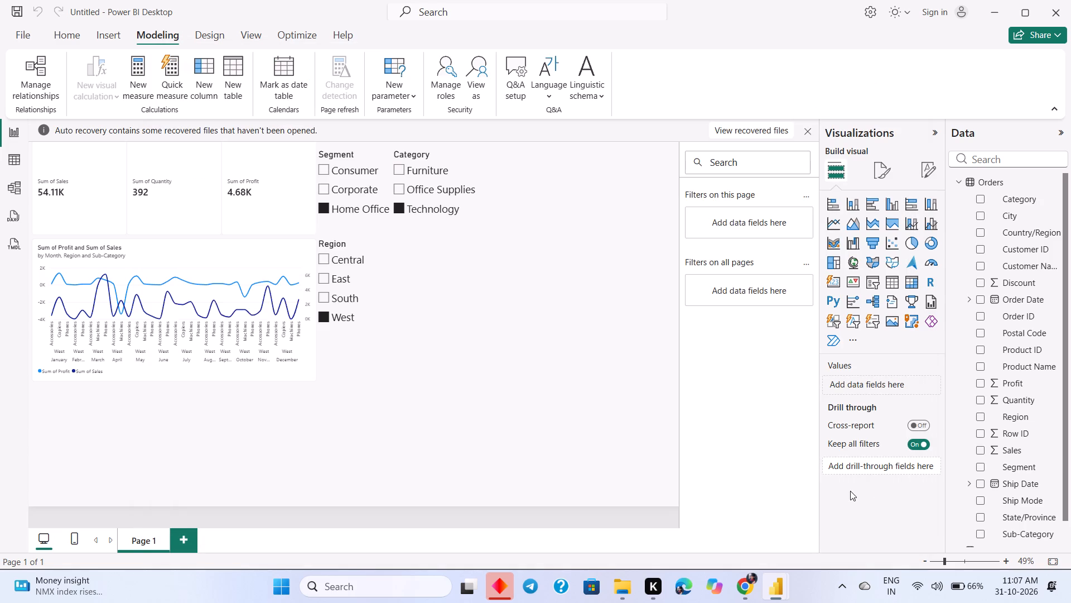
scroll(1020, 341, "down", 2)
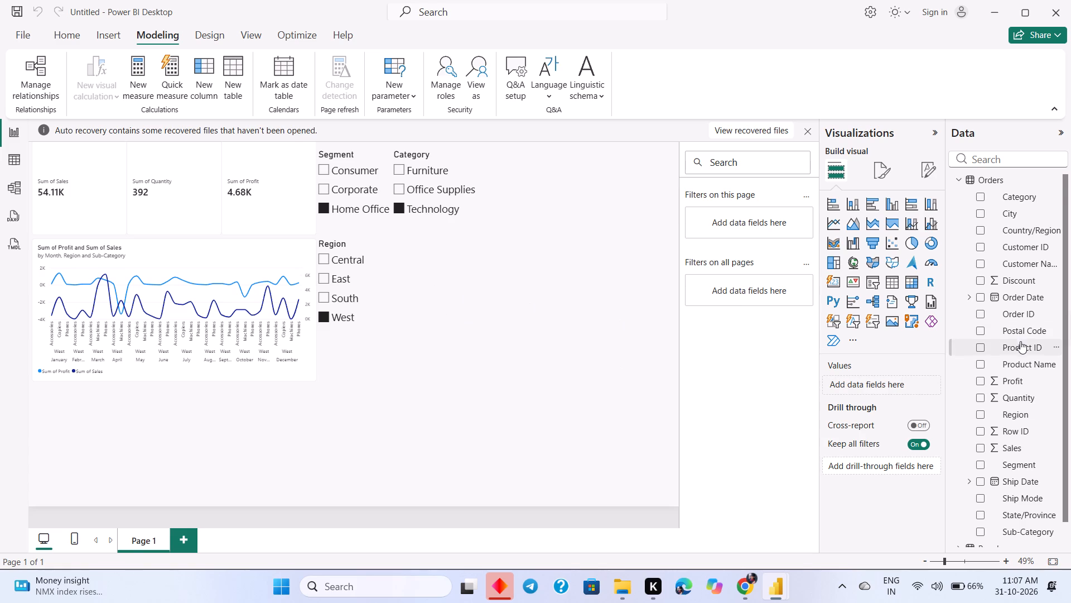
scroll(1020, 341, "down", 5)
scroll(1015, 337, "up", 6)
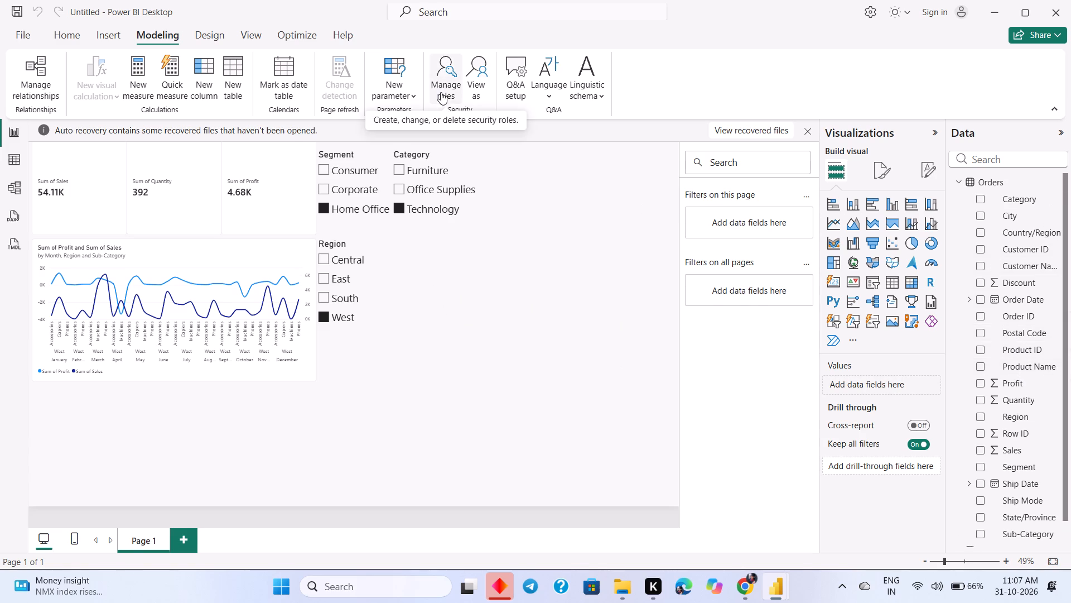
Preview the report as the Untitled security role, and stop viewing once its effect on the visuals is checked.
left_click(467, 97)
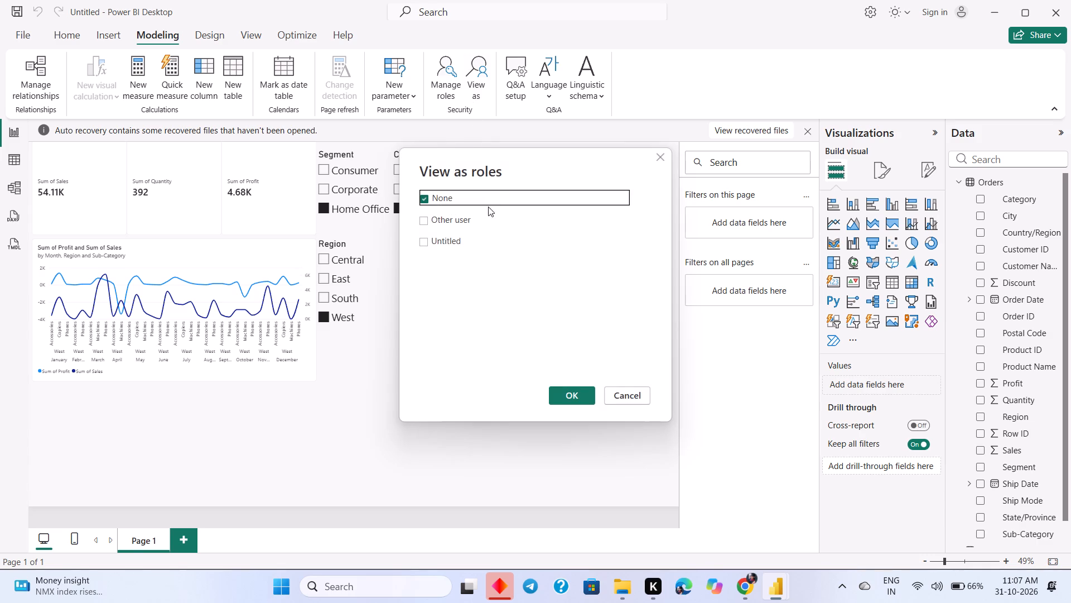
left_click(422, 241)
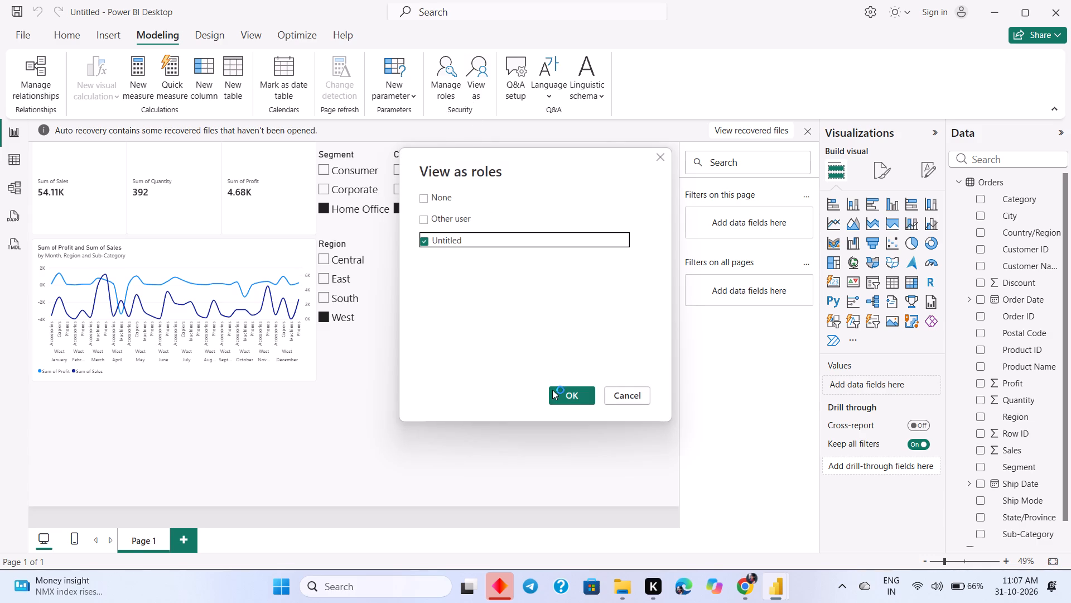
left_click(557, 393)
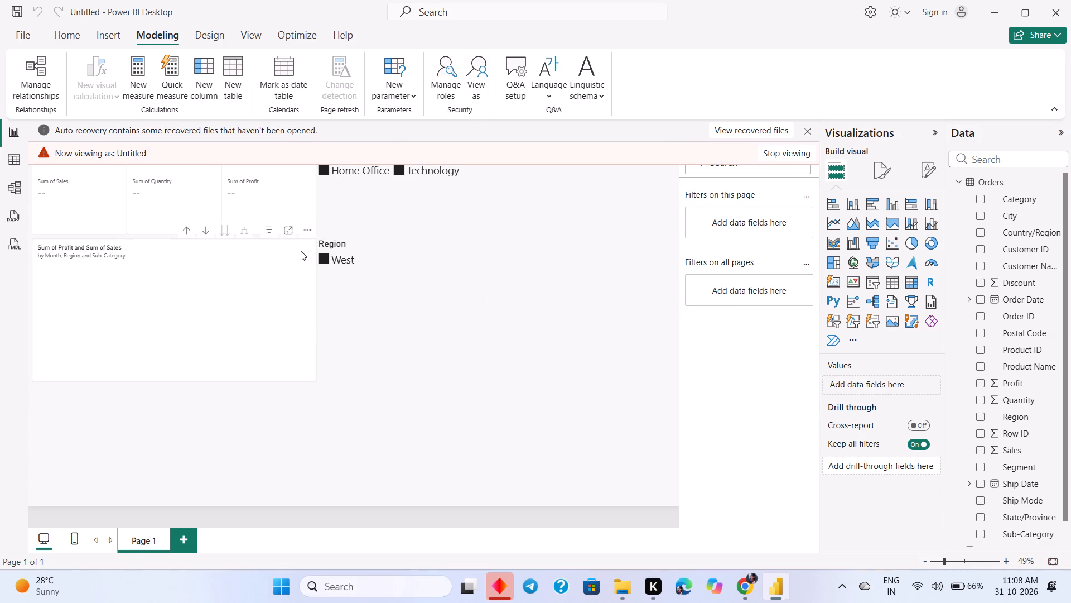
left_click(769, 151)
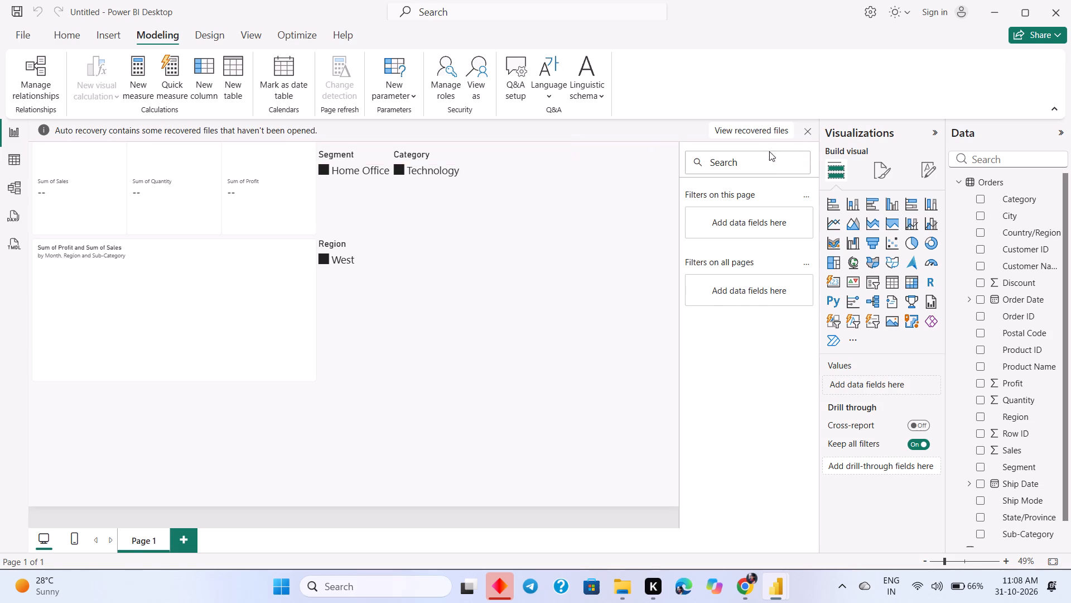
Reopen the security role management and rename the Untitled role to west.
left_click(444, 104)
left_click(443, 99)
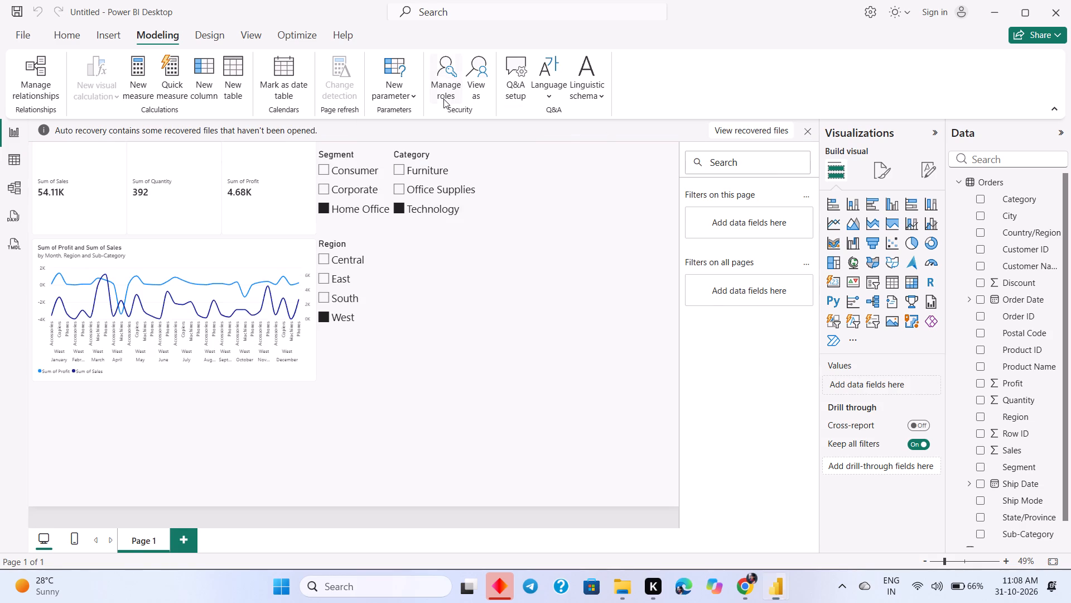
left_click(238, 221)
left_click(238, 219)
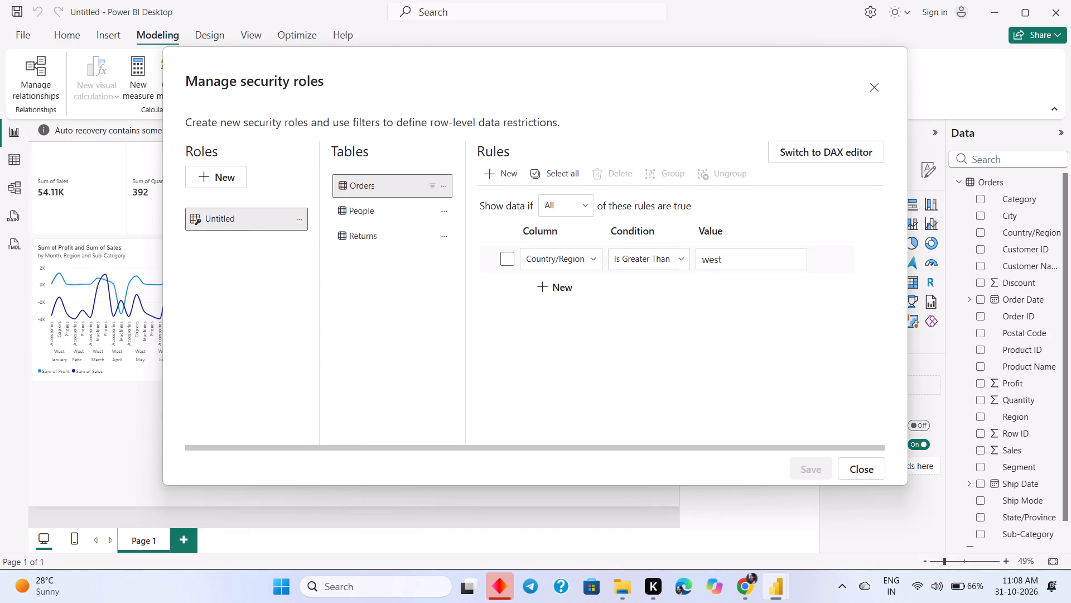
key("BackSpace")
key("BackSpace")
key("BackSpace")
key("BackSpace")
key("BackSpace")
key("BackSpace")
key("BackSpace")
key("BackSpace")
key("BackSpace")
key("BackSpace")
key("BackSpace")
key("BackSpace")
key("BackSpace")
key("BackSpace")
key("BackSpace")
key("BackSpace")
key("BackSpace")
key("BackSpace")
key("BackSpace")
key("BackSpace")
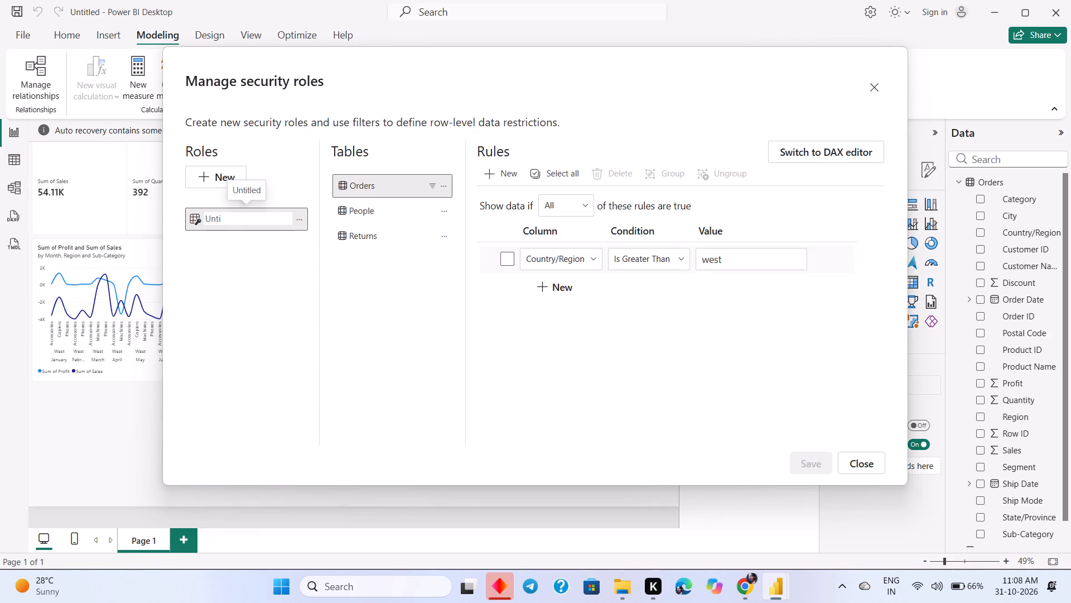
type("west")
Change the west role's Country/Region rule on Orders to Equals 123, save the role changes and close the role dialog.
left_click(505, 257)
left_click(667, 261)
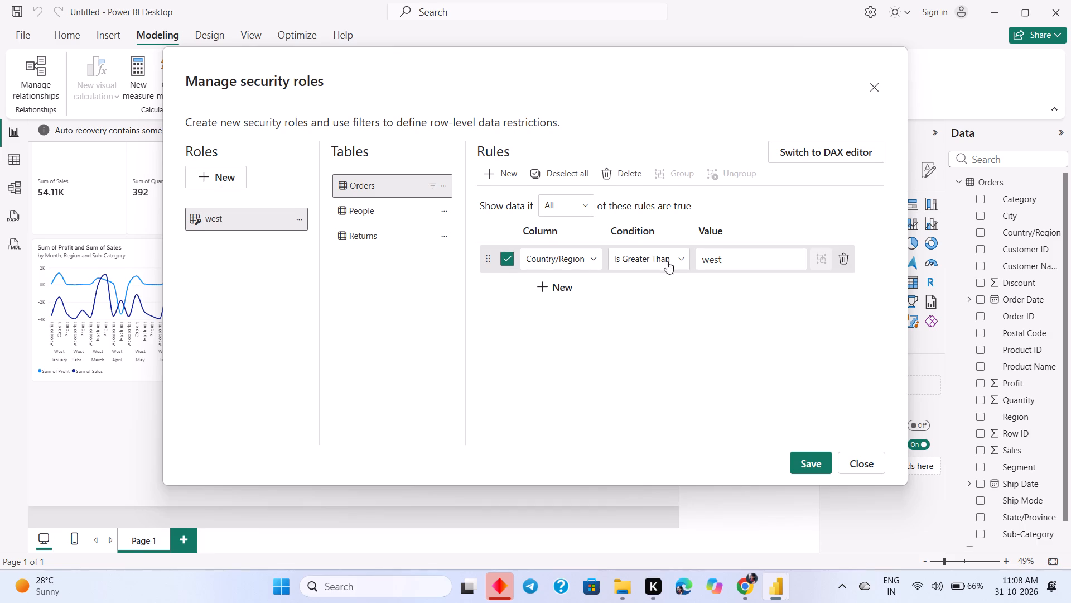
left_click(635, 366)
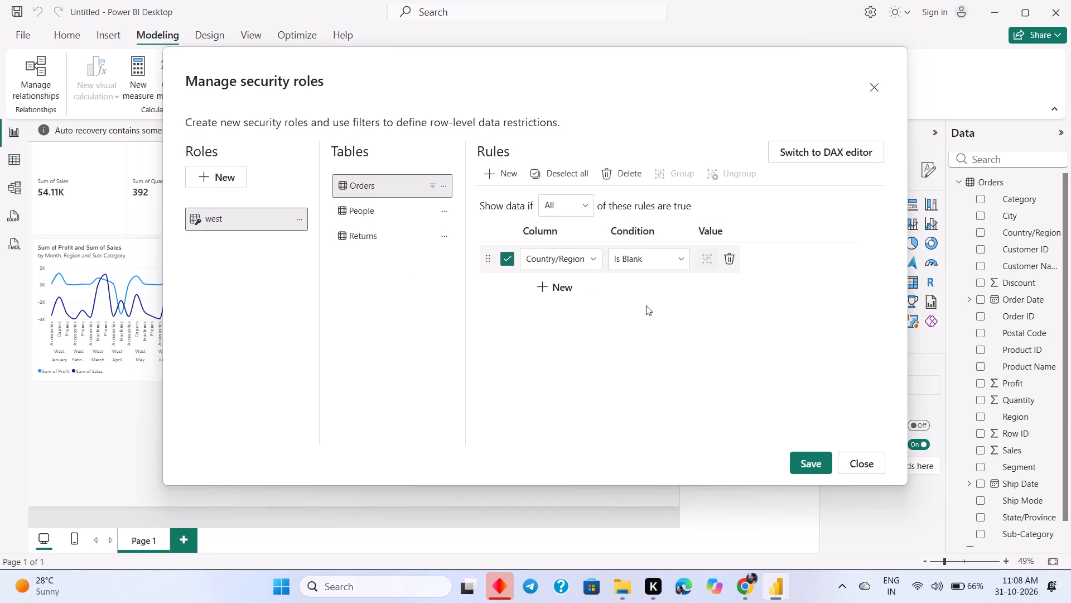
left_click(659, 261)
left_click(636, 396)
left_click(677, 263)
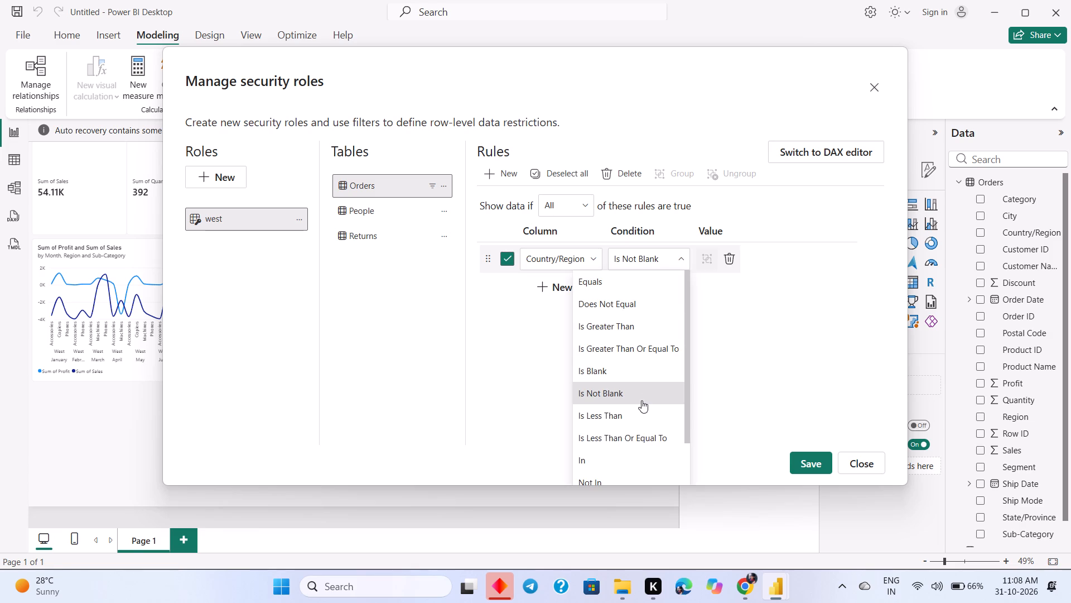
left_click(639, 415)
left_click(665, 252)
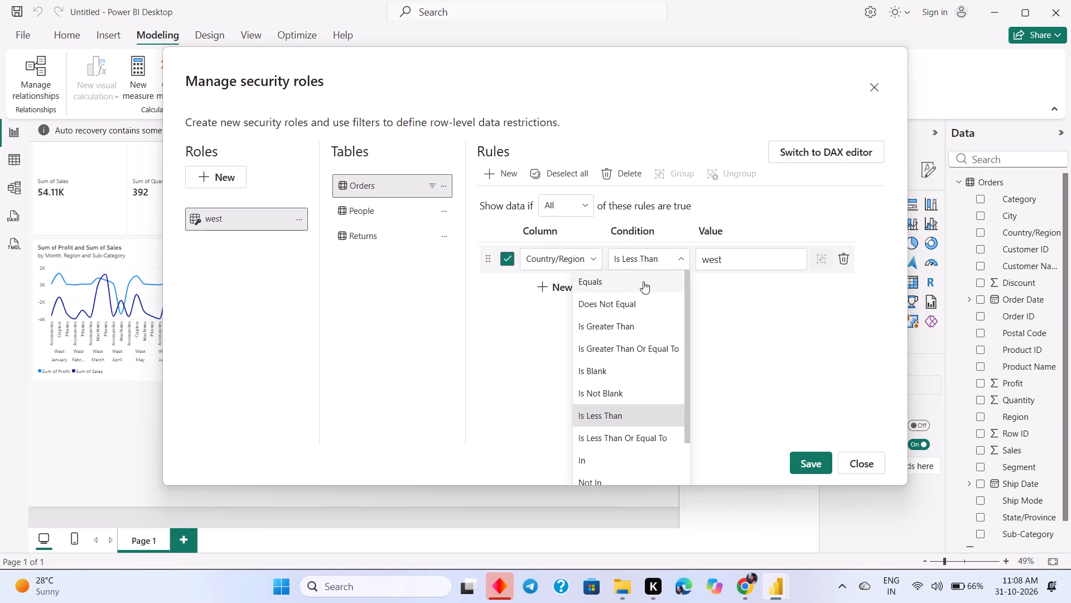
left_click(644, 288)
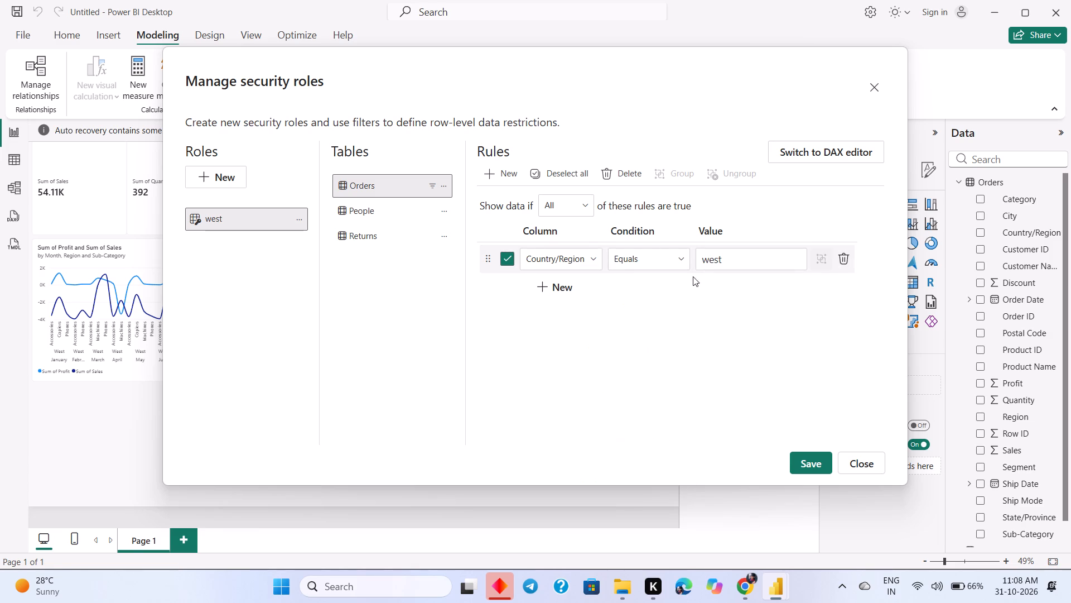
left_click(733, 260)
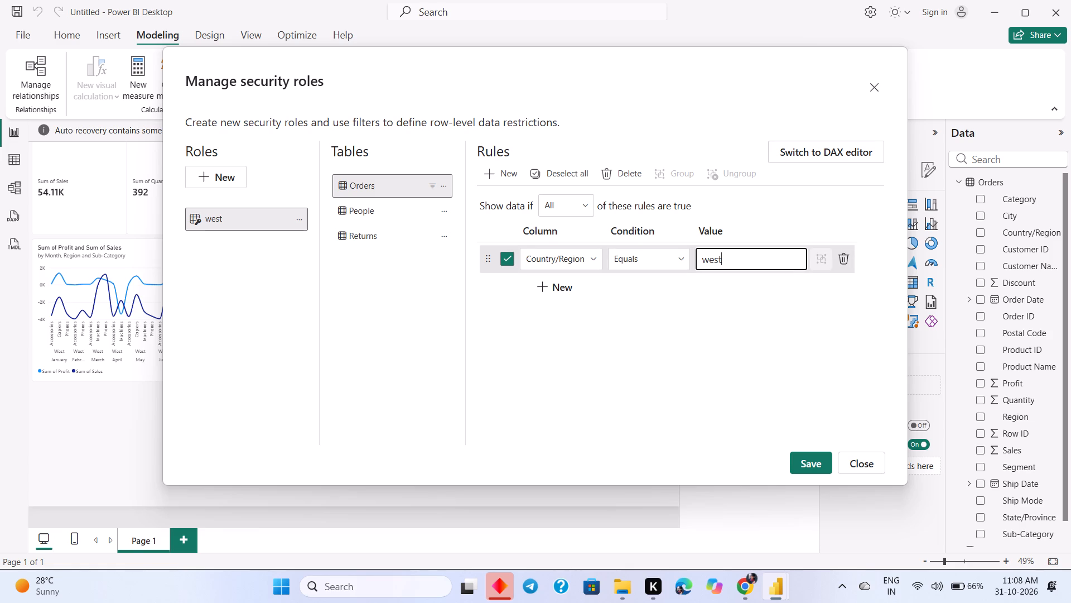
key("BackSpace")
key("BackSpace")
key("BackSpace")
key("BackSpace")
type("123")
left_click(813, 463)
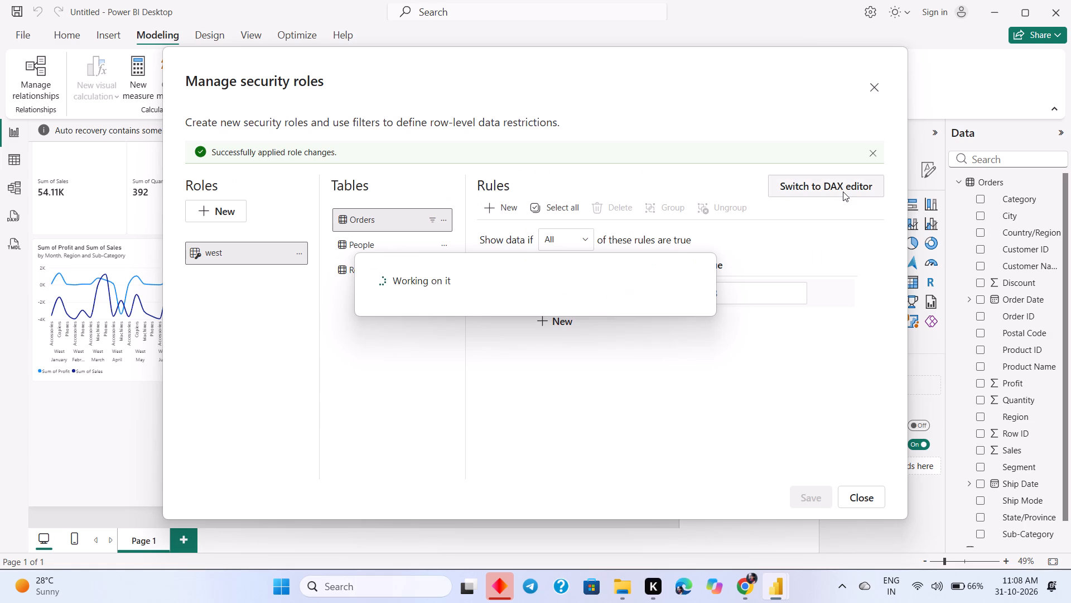
left_click(877, 85)
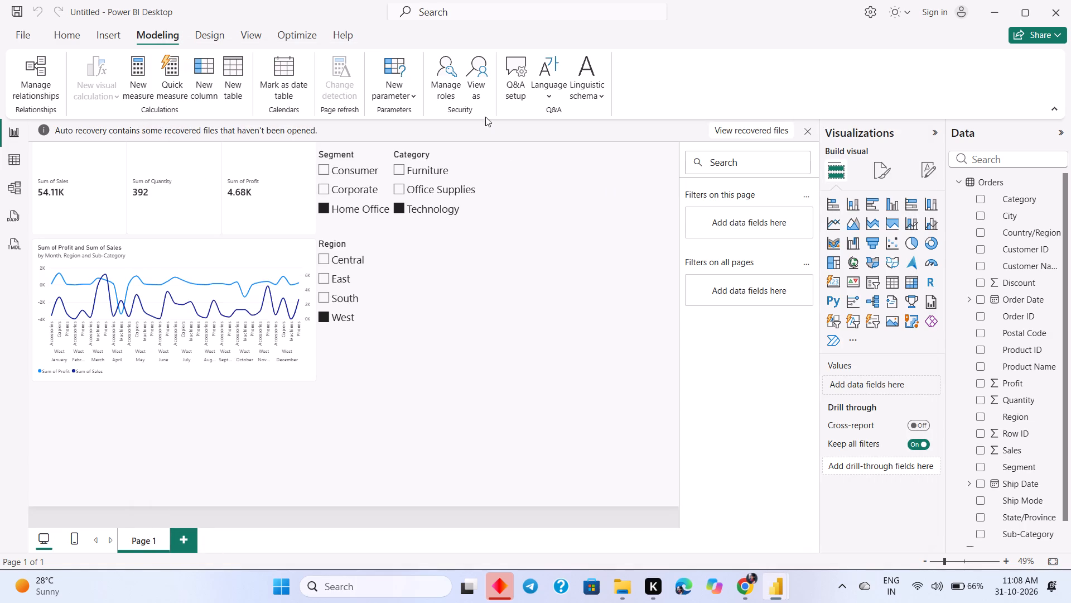
View the report as the west role.
left_click(467, 102)
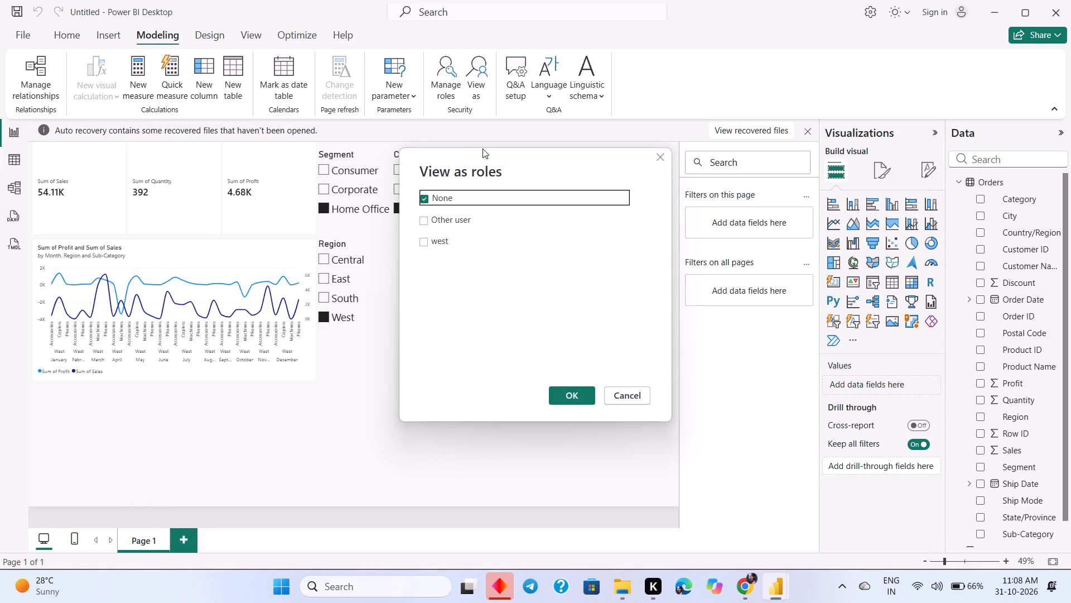
left_click(429, 255)
left_click(429, 246)
left_click(428, 241)
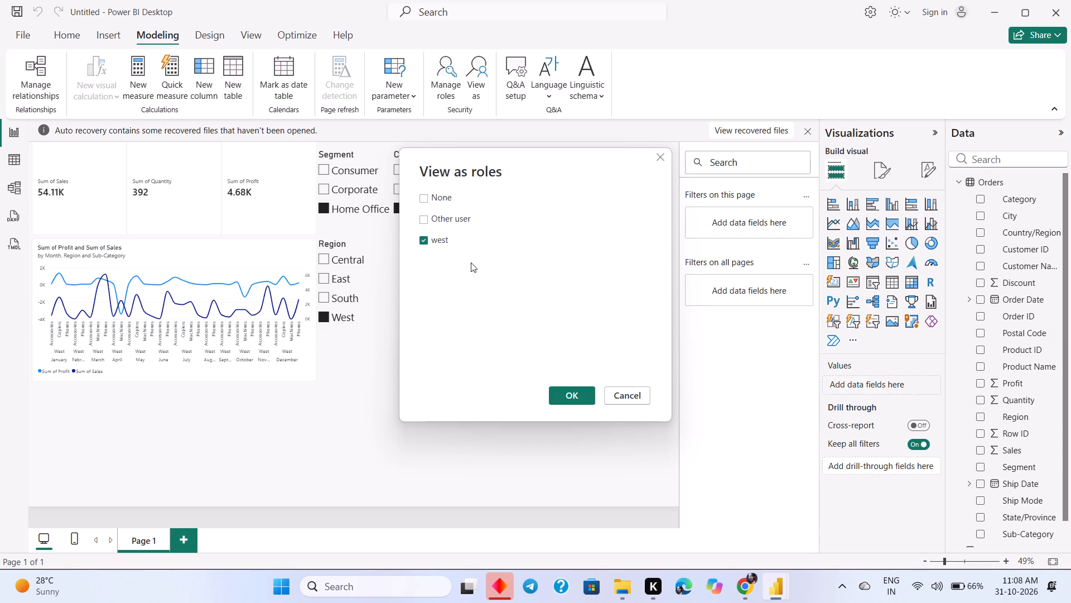
left_click(570, 401)
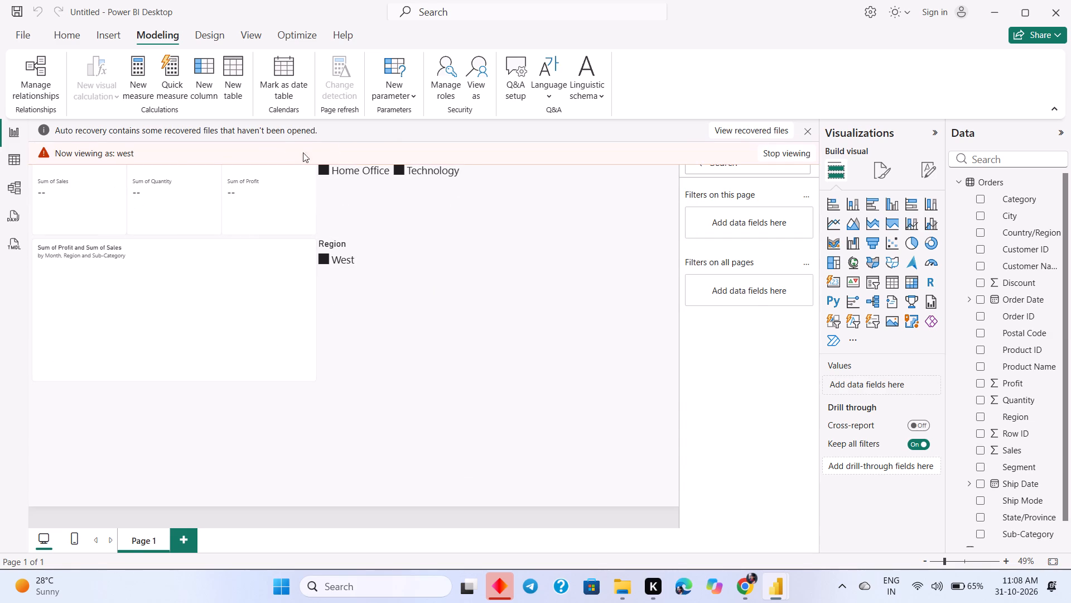
Capture a screenshot of the whole View as roles dialog with west selected, and dismiss the dialog without changes.
left_click(480, 81)
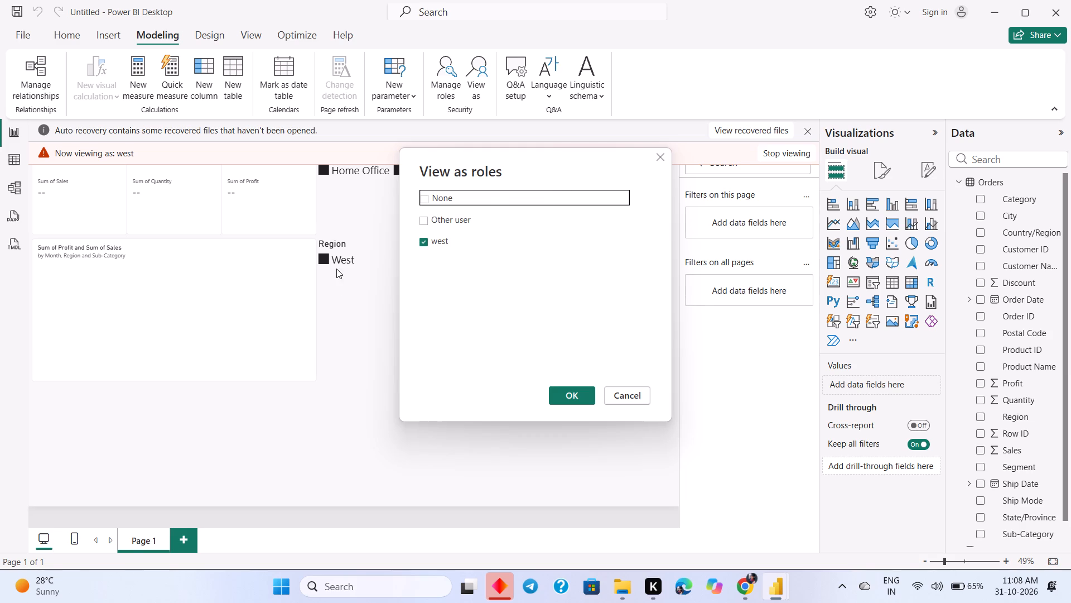
key("Print")
left_click_drag(397, 147, 483, 251)
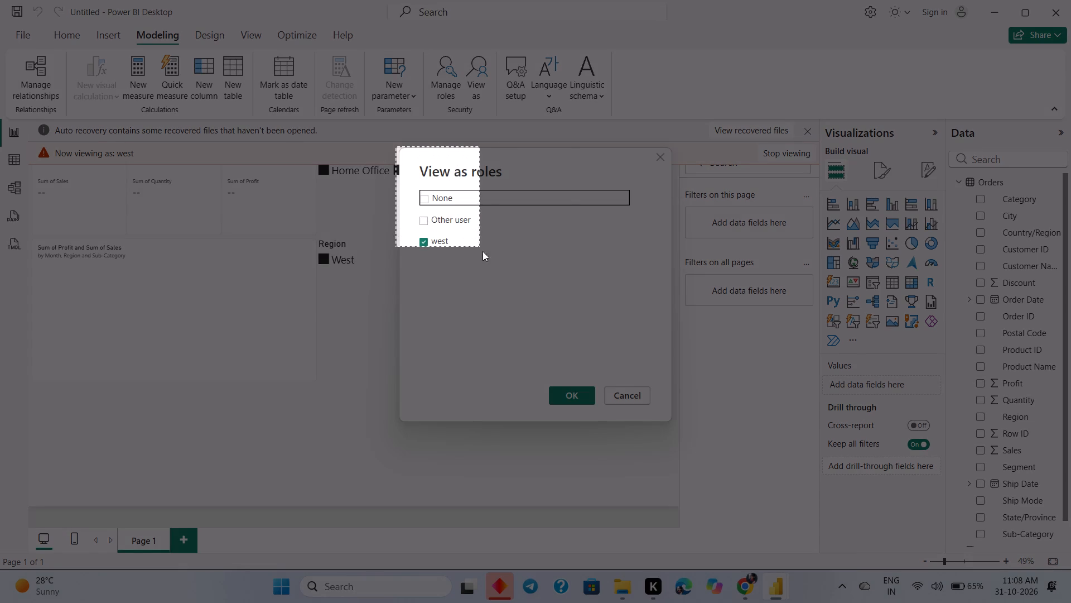
left_click_drag(483, 251, 672, 419)
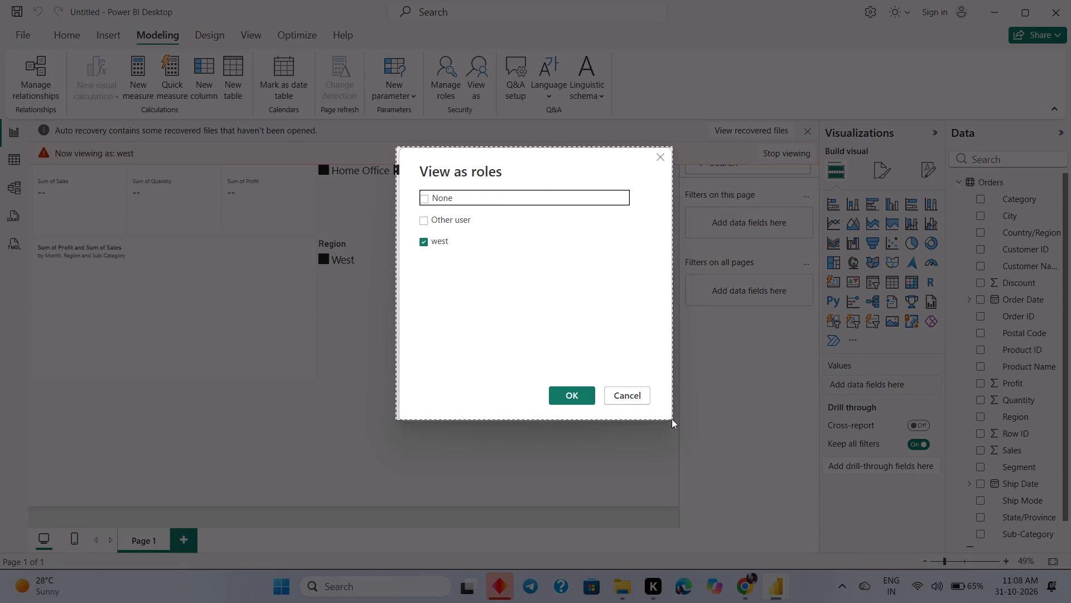
left_click(392, 456)
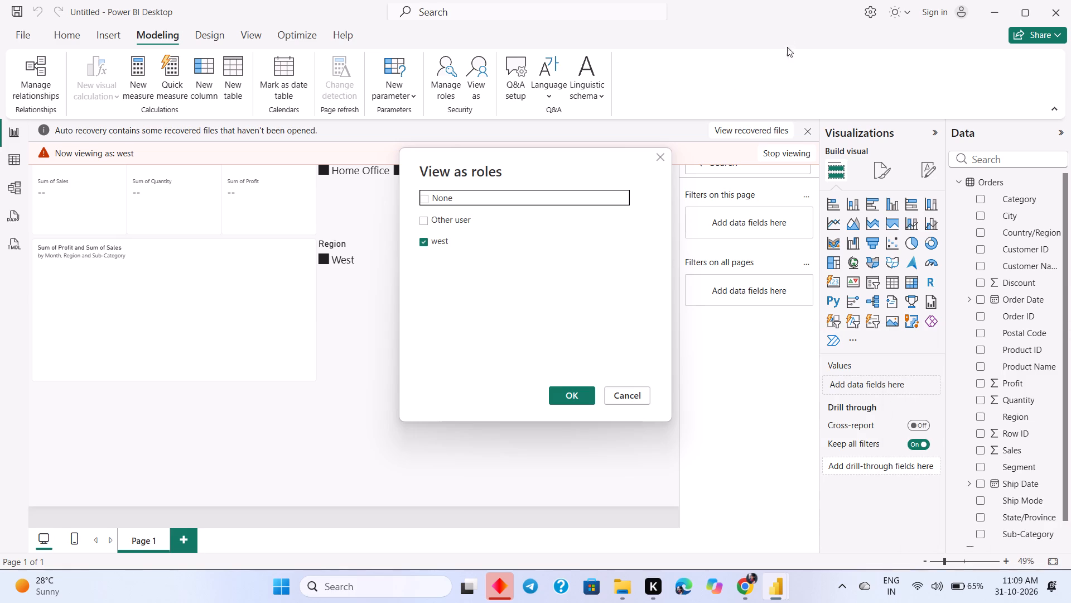
left_click(620, 395)
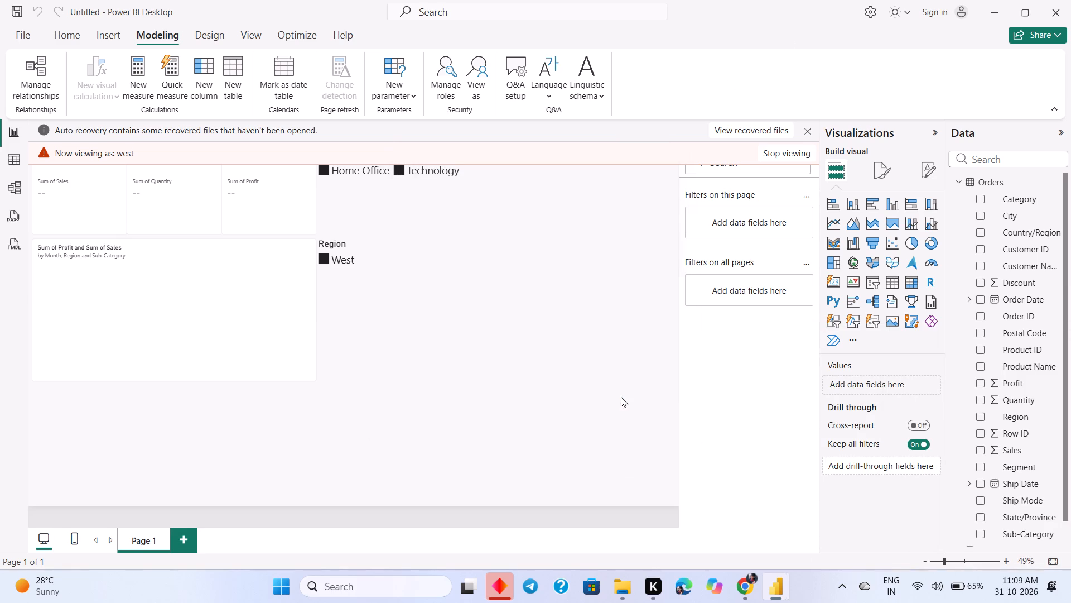
Start publishing the report, agree to save the changes, and name the file 132.
left_click(111, 41)
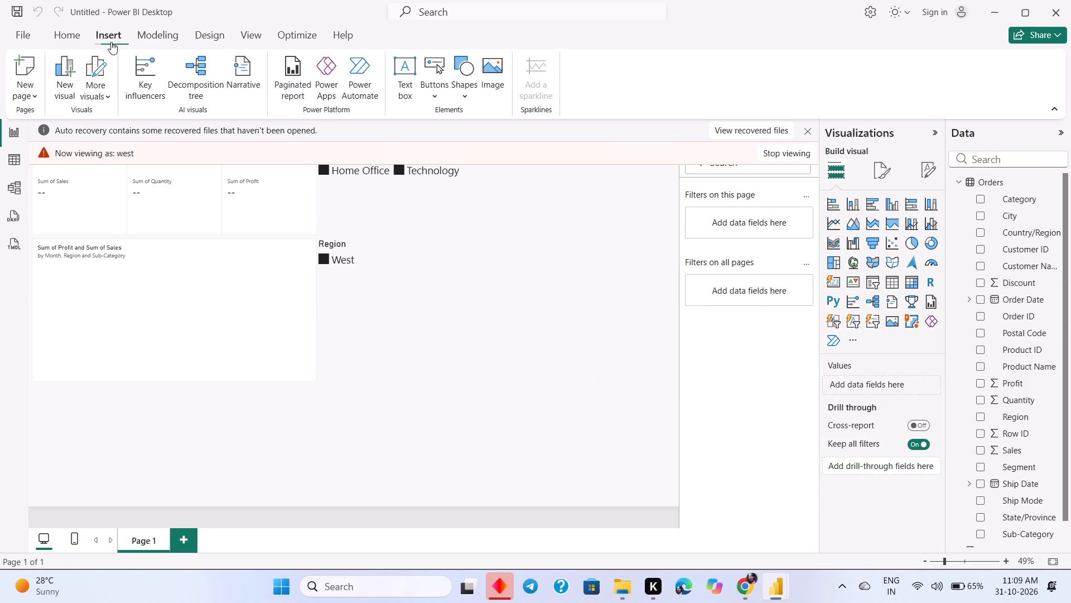
left_click(84, 41)
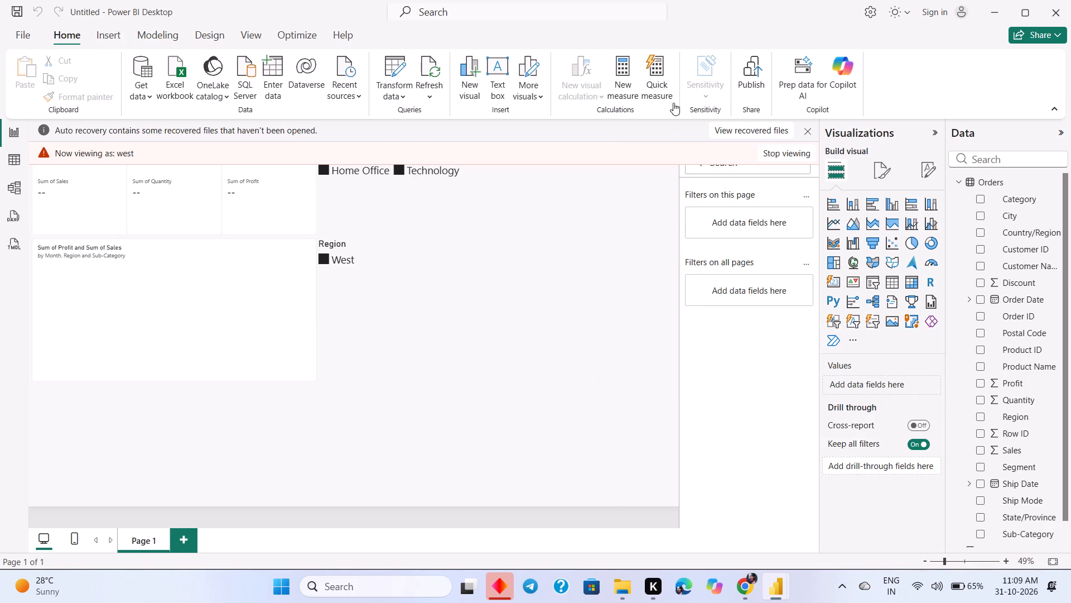
left_click(754, 92)
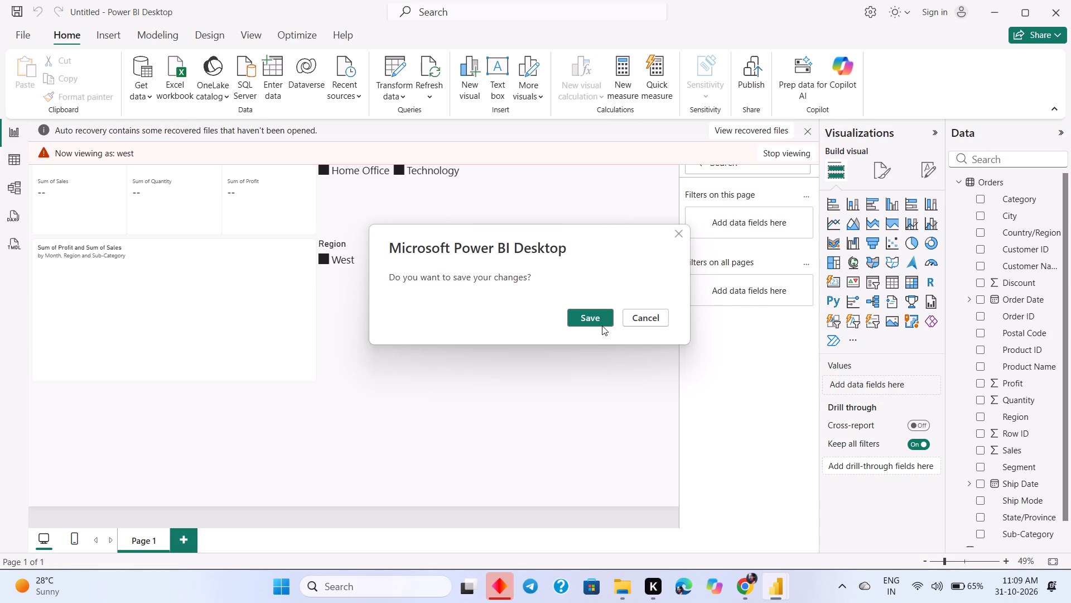
left_click(596, 323)
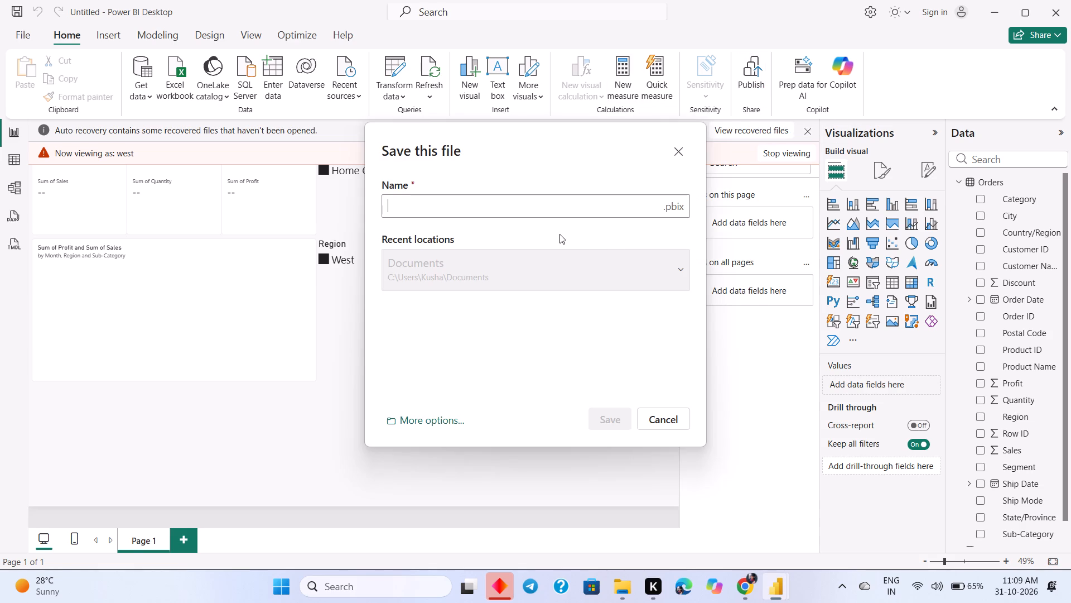
type("132")
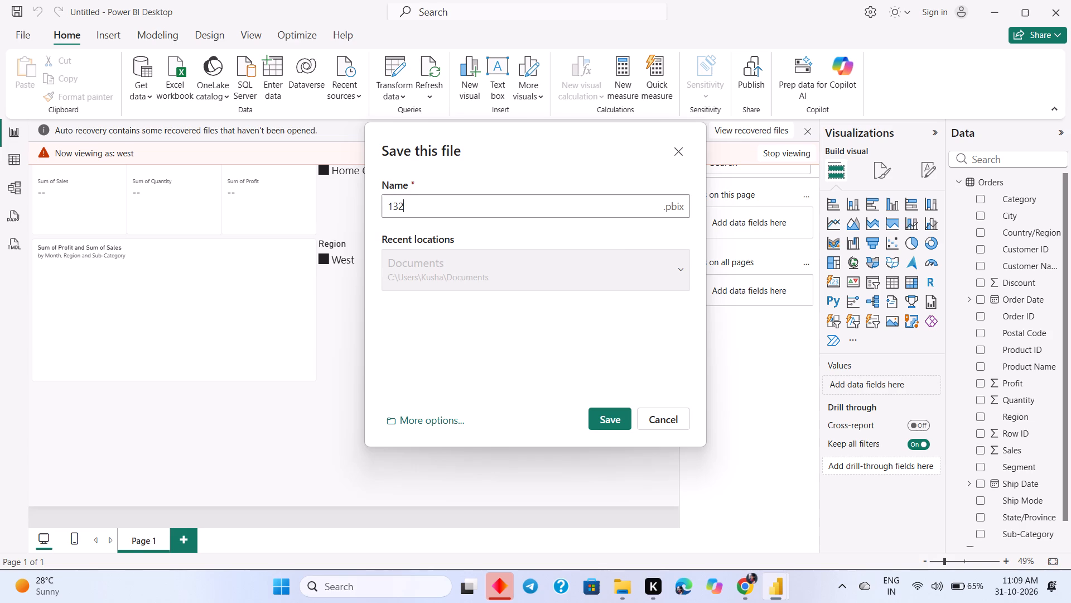
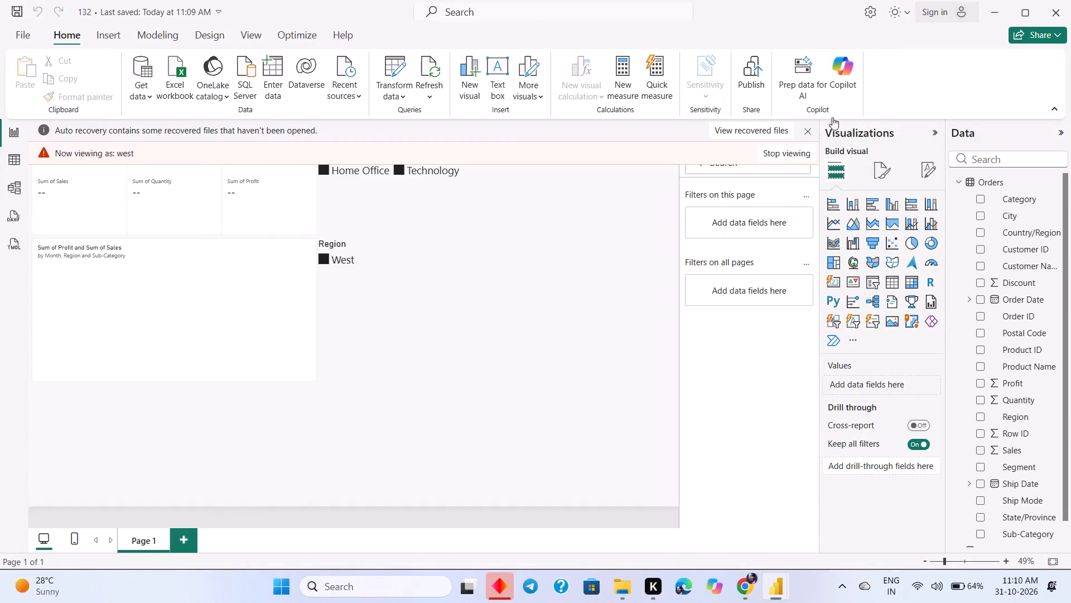
Stop viewing the report as the west role.
left_click(769, 156)
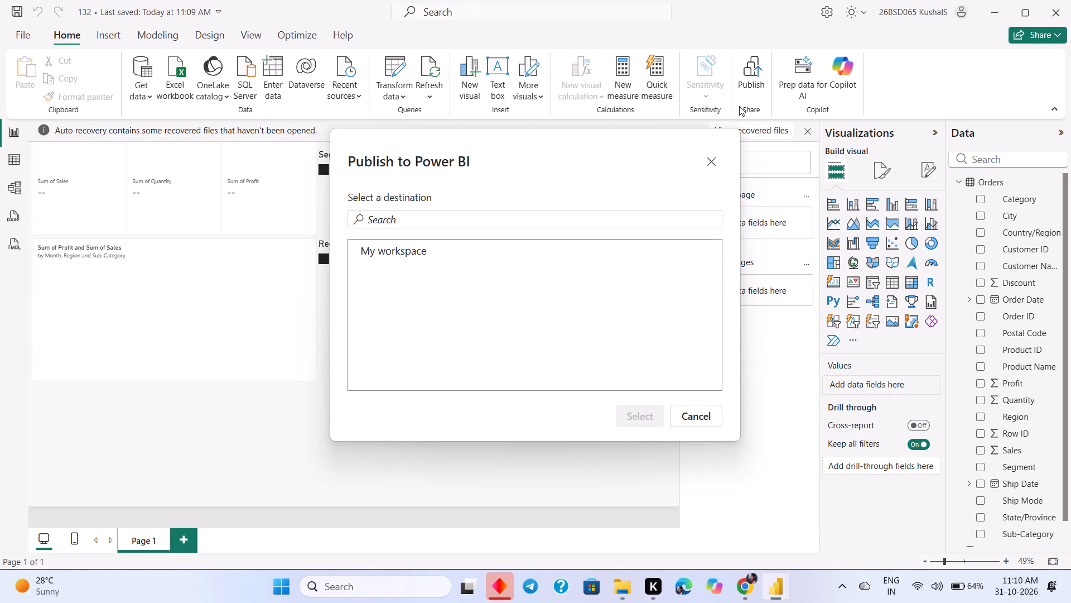
Publish the report to My workspace.
left_click(514, 261)
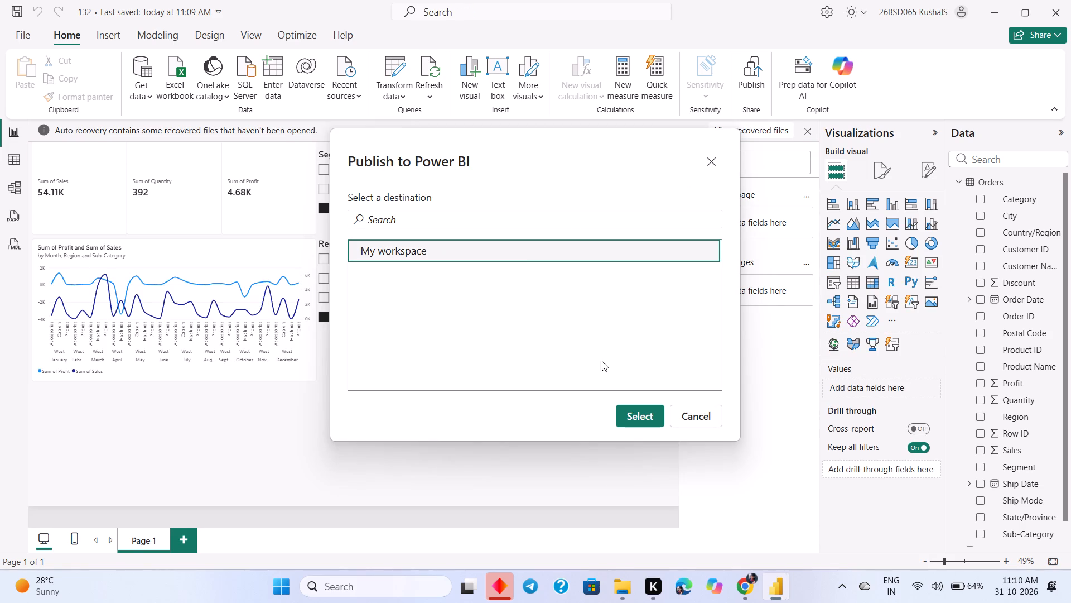
left_click(633, 410)
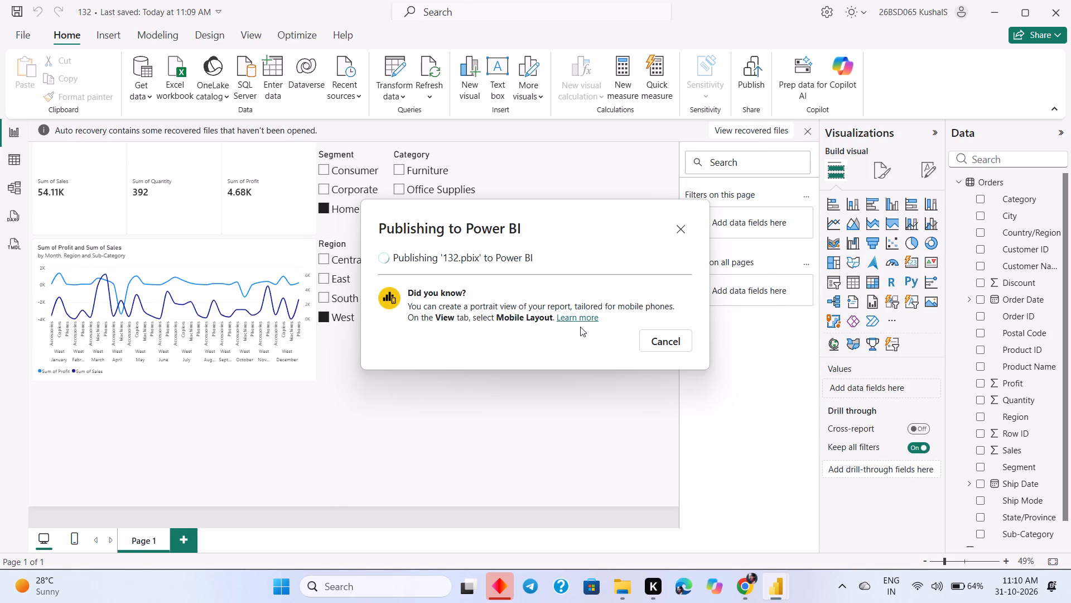
Capture a screenshot of the whole Publishing to Power BI dialog, and dismiss the dialog.
key("Print")
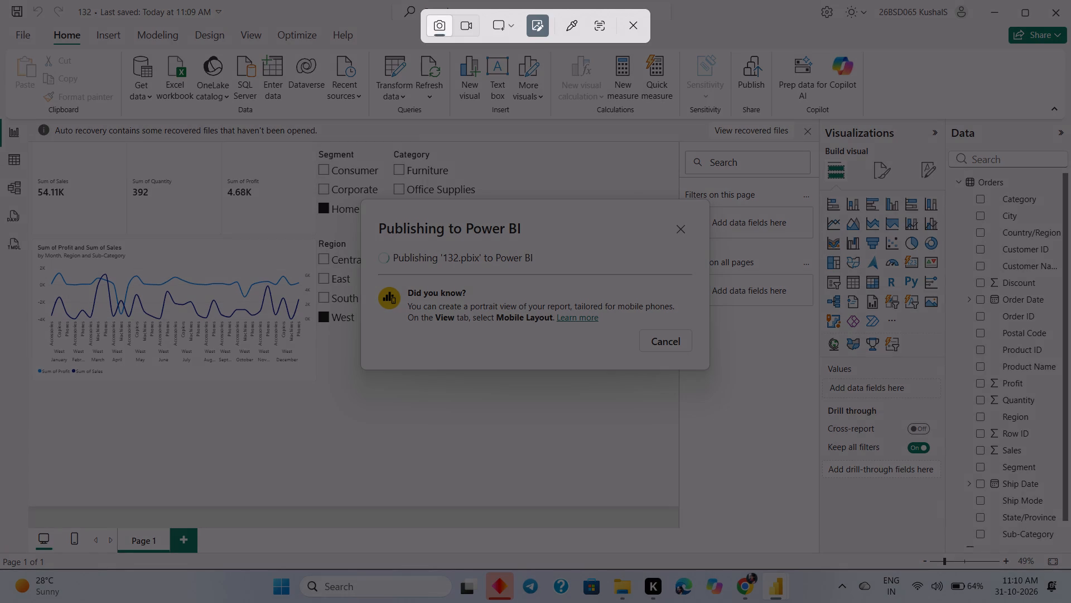
left_click_drag(357, 194, 726, 362)
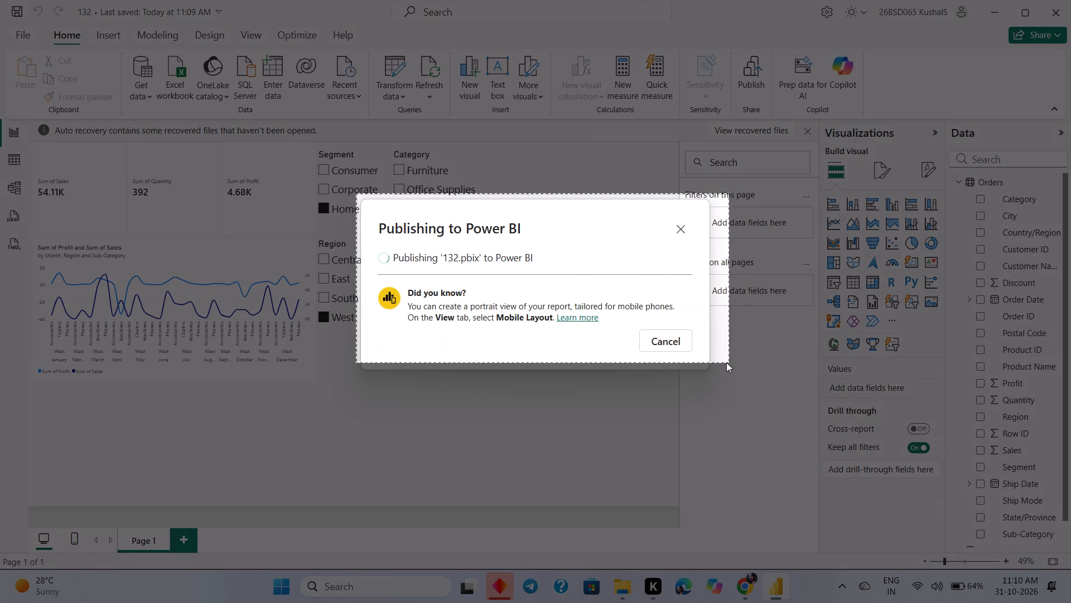
left_click_drag(726, 362, 712, 368)
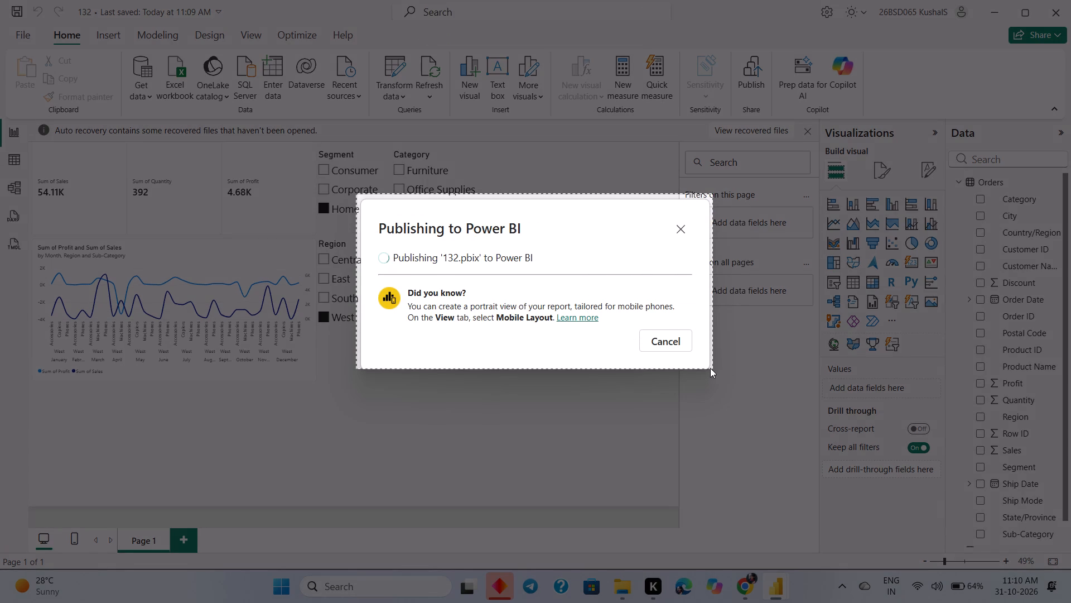
left_click(379, 414)
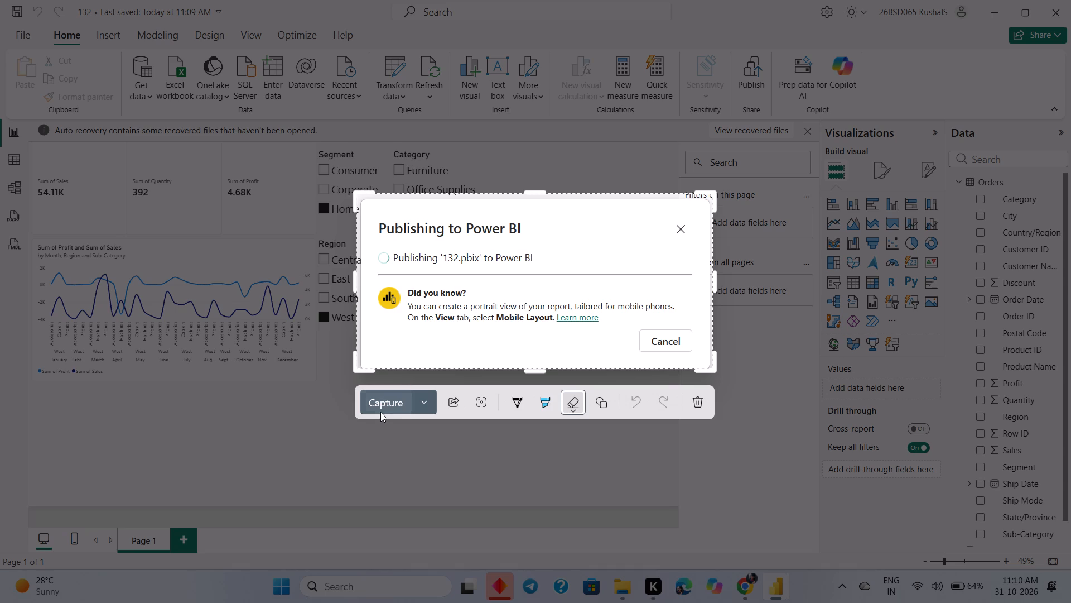
left_click(380, 411)
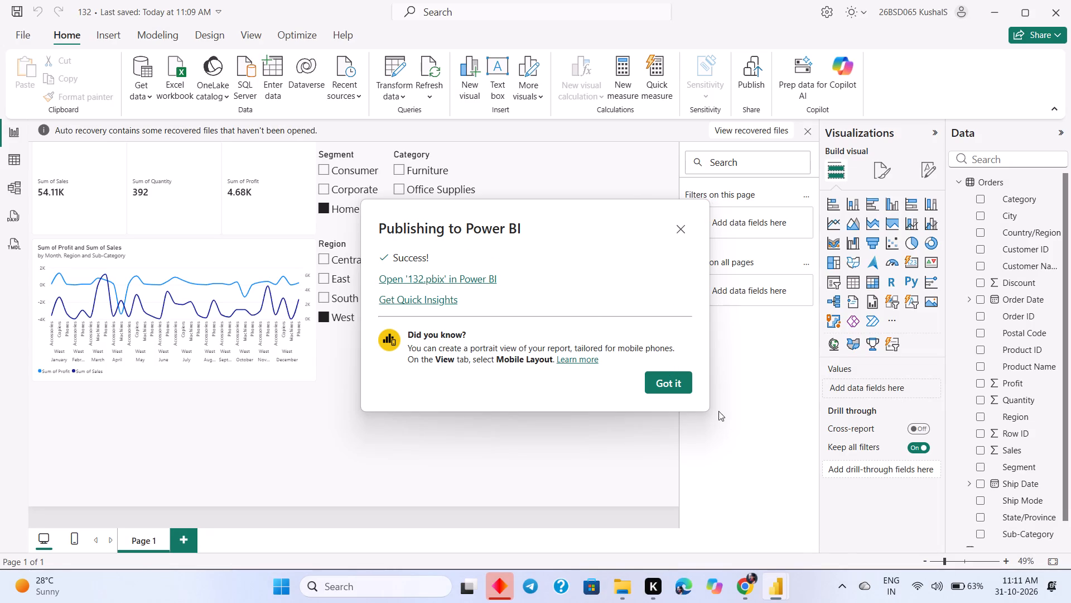
left_click(666, 384)
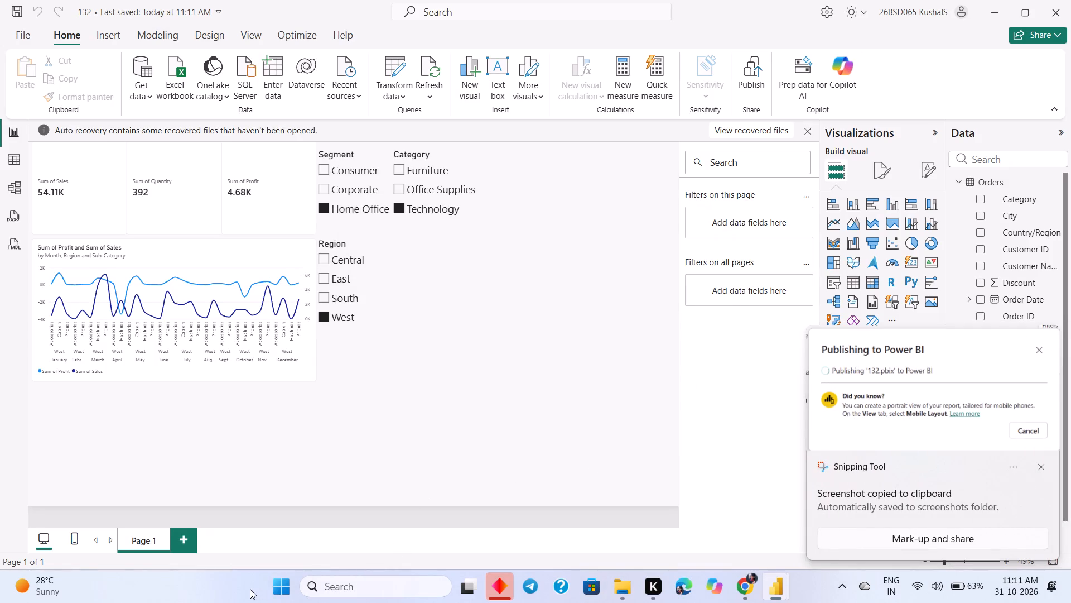
Look through the computer's pinned apps, recent files and categorised app list for the app needed.
left_click(271, 583)
scroll(349, 443, "down", 6)
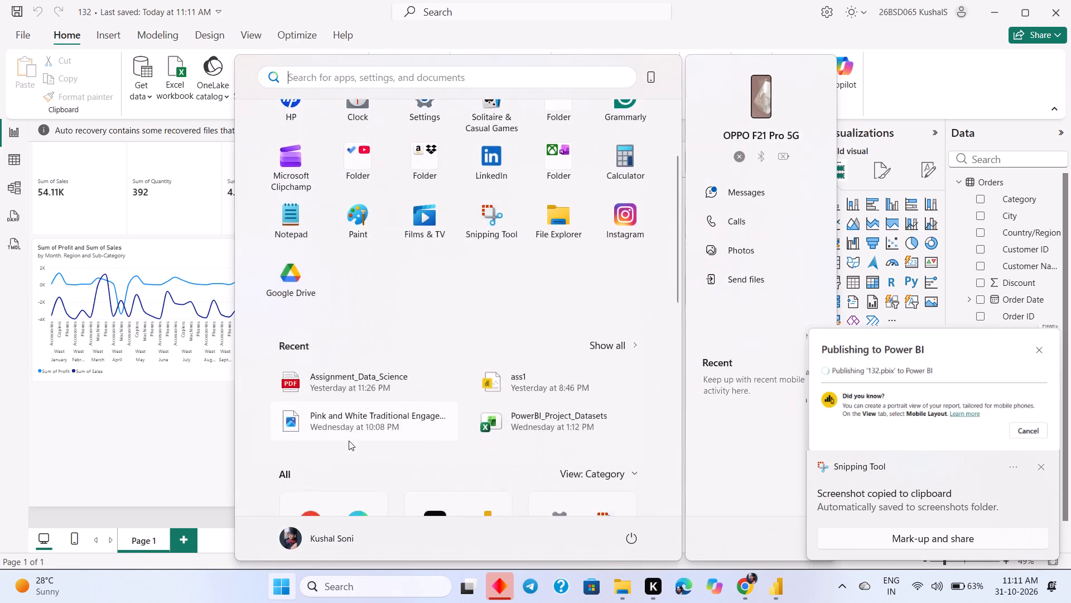
scroll(349, 441, "down", 14)
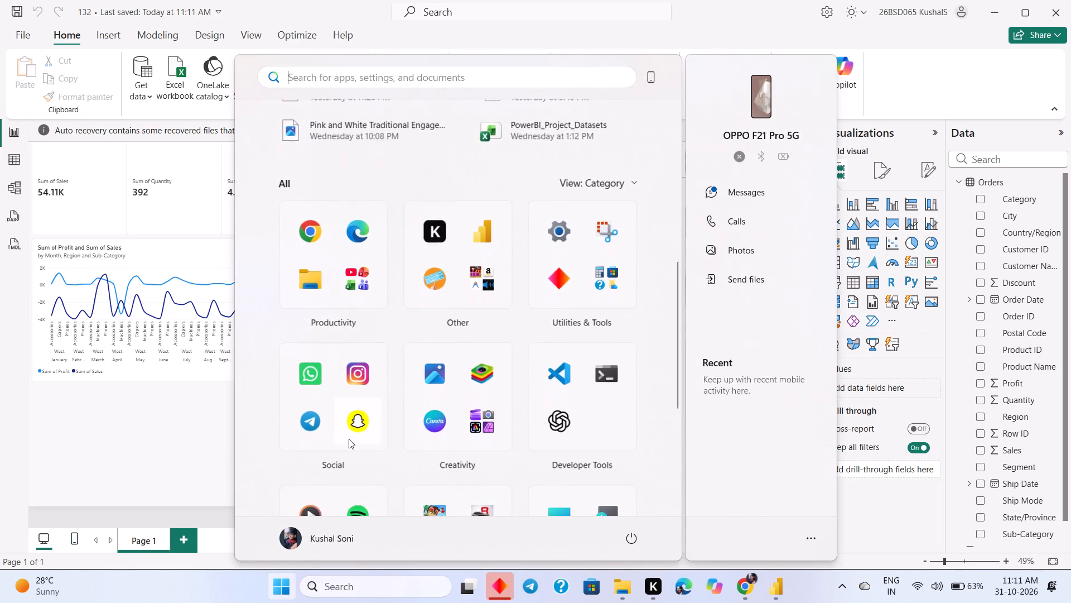
scroll(349, 439, "down", 7)
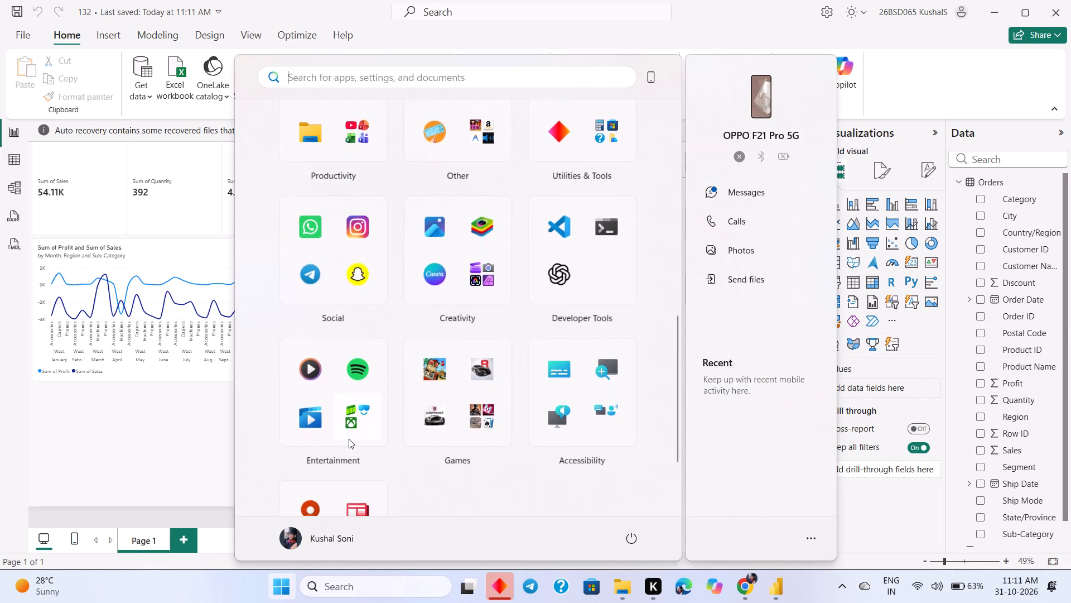
scroll(349, 439, "down", 4)
scroll(365, 423, "up", 16)
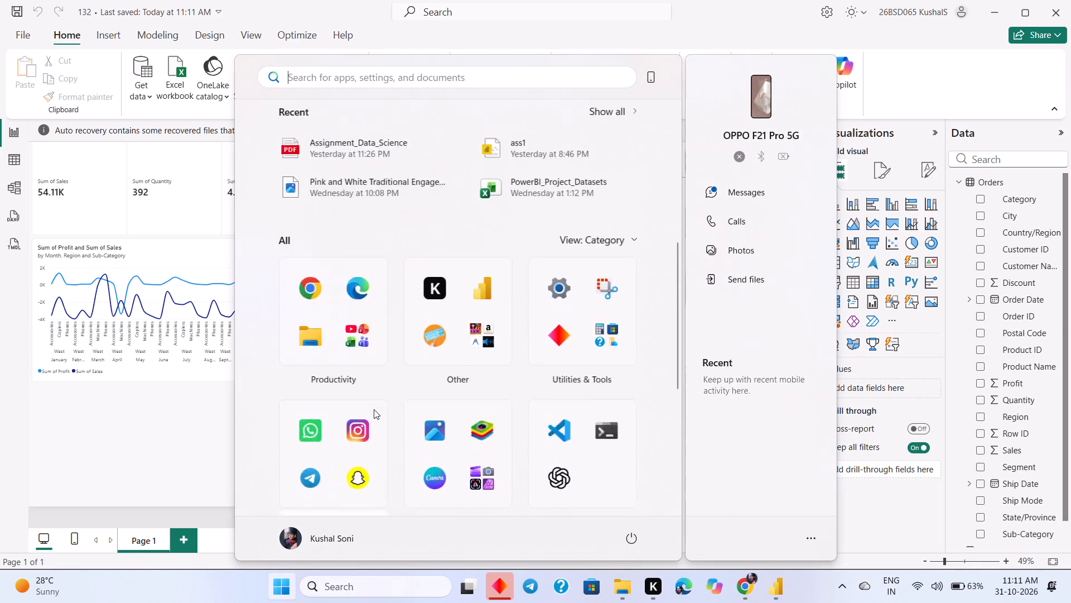
scroll(374, 408, "up", 19)
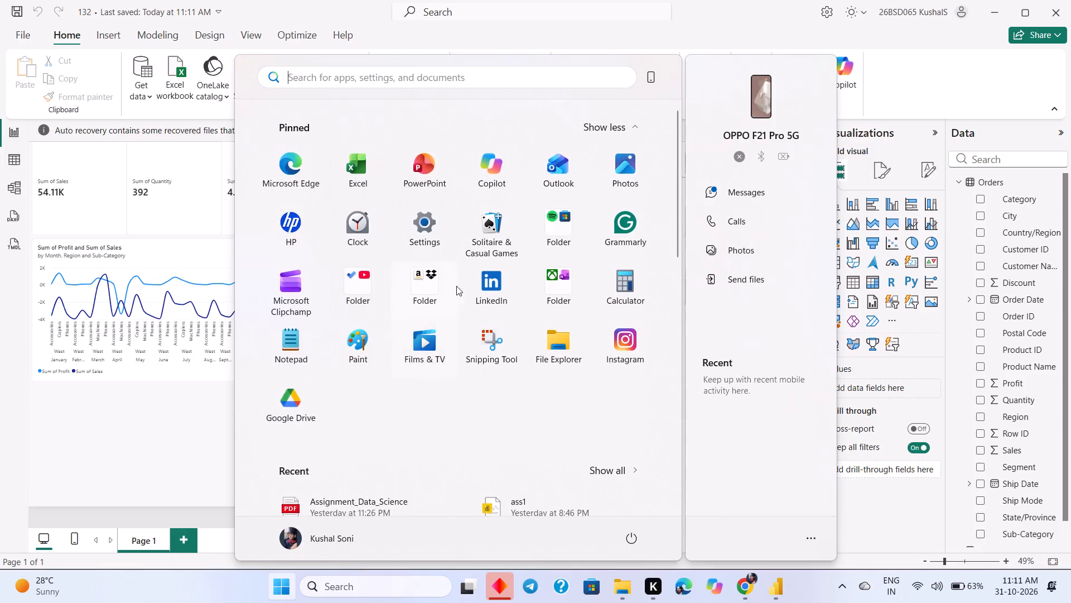
Search the computer's apps, starting with the letter m.
left_click(395, 85)
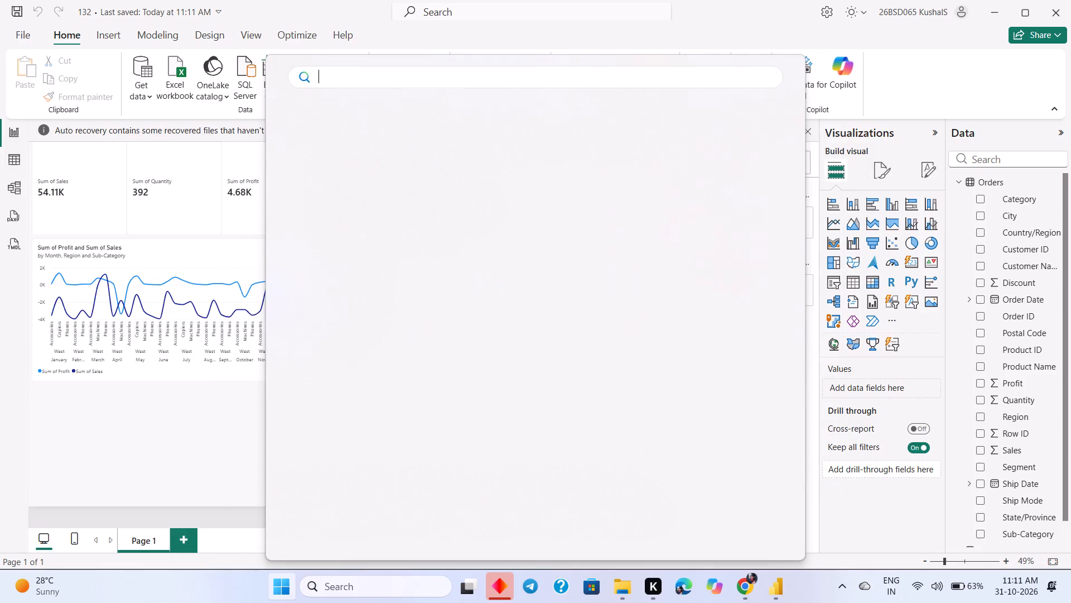
key("m")
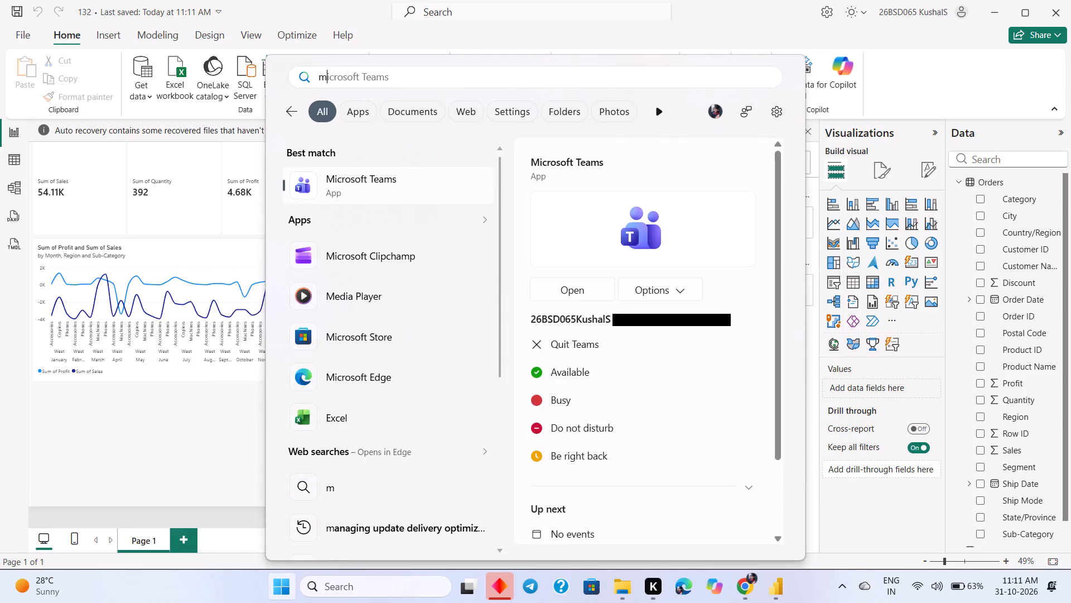
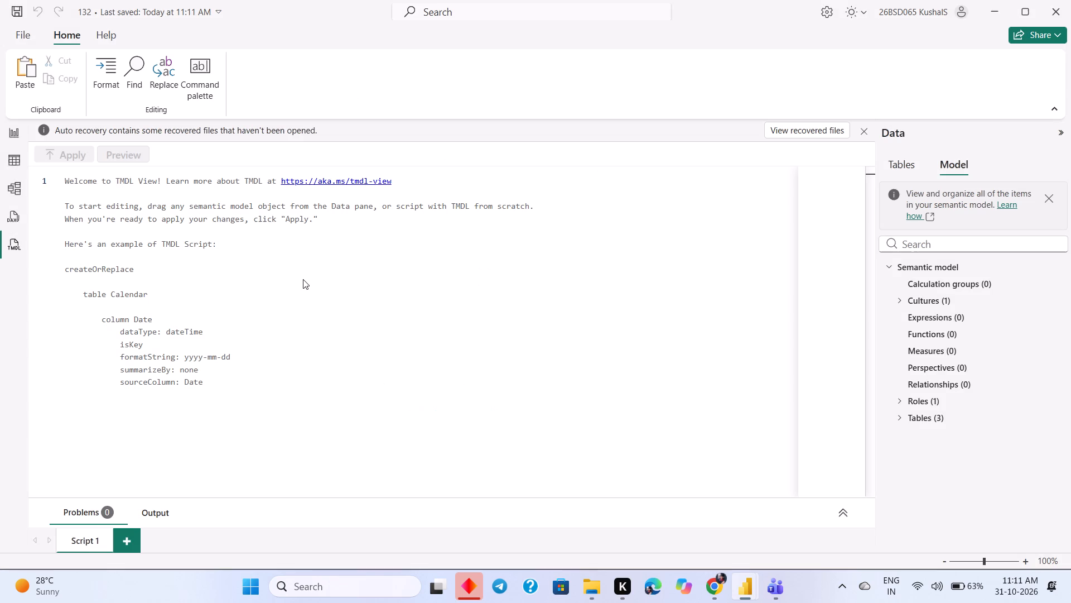
Dismiss the Make quick edits tip and switch from the TMDL view to the model view of all tables.
left_click(13, 221)
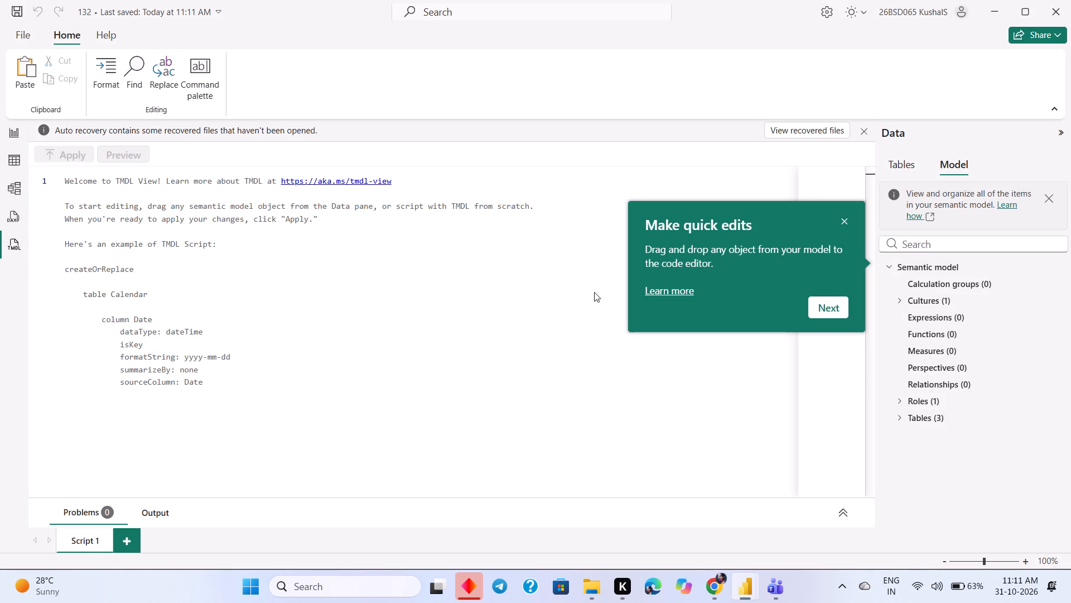
left_click(841, 219)
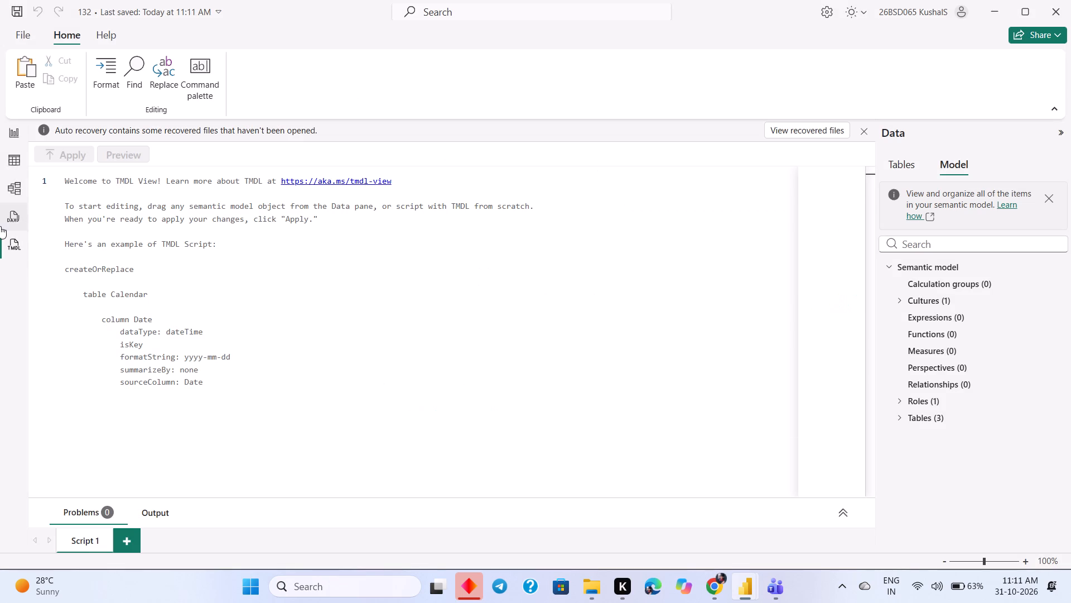
left_click(0, 226)
left_click(11, 217)
left_click(13, 217)
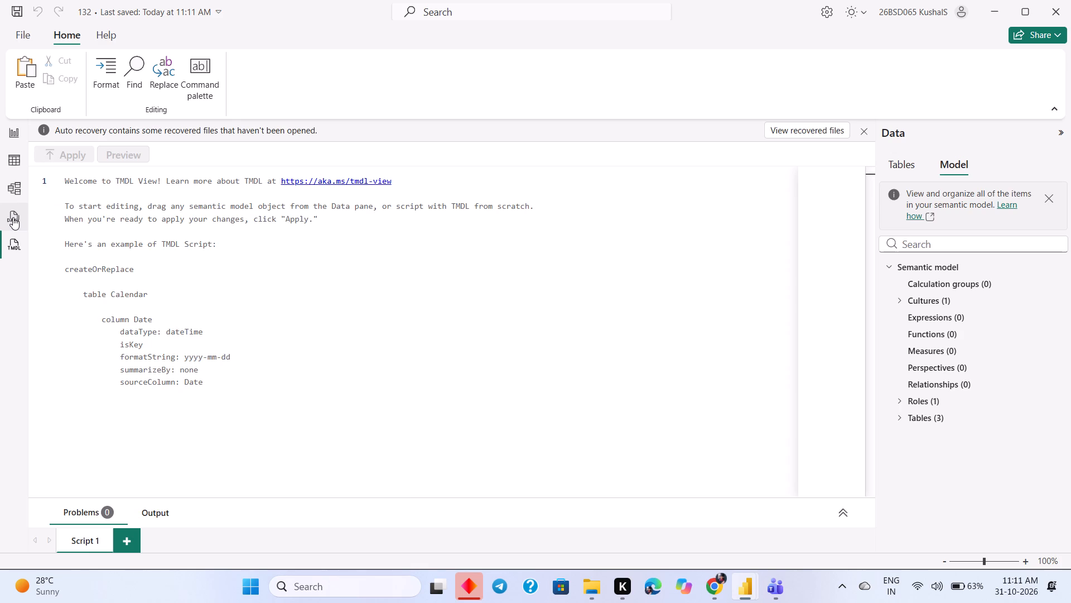
left_click(13, 214)
left_click(10, 191)
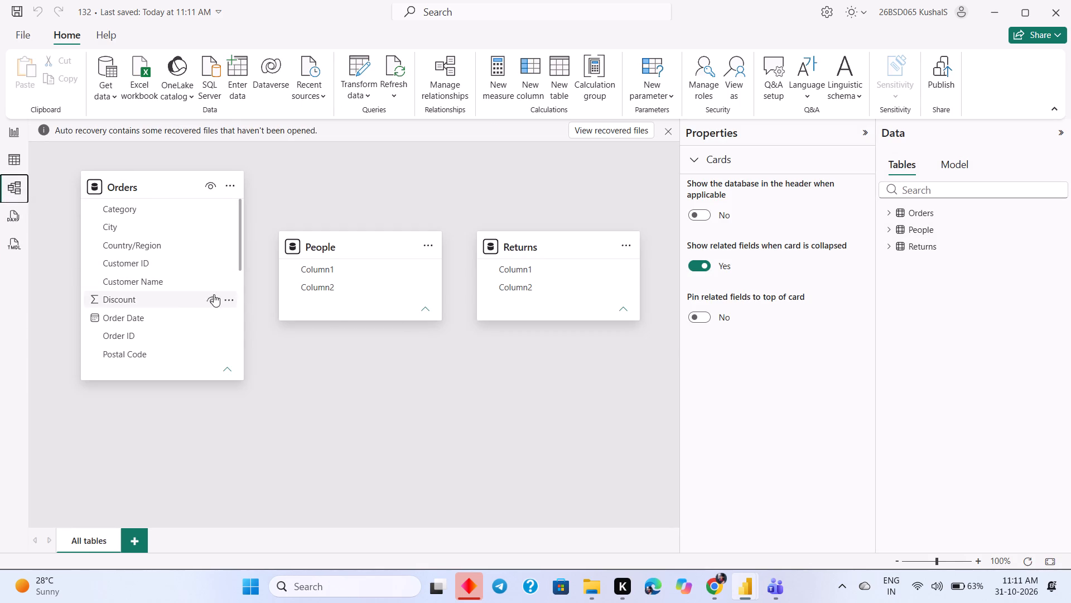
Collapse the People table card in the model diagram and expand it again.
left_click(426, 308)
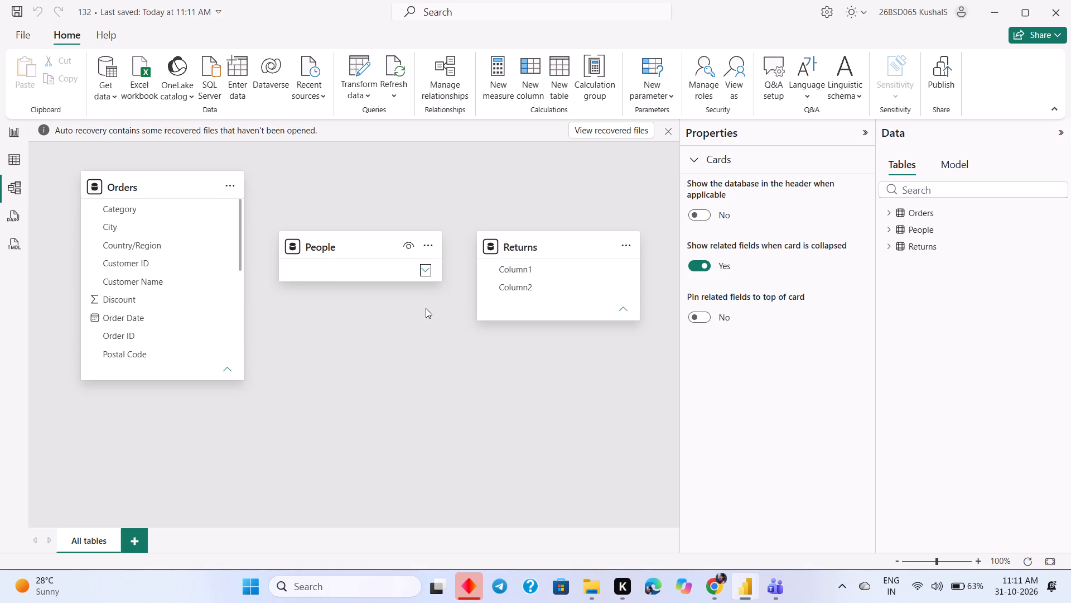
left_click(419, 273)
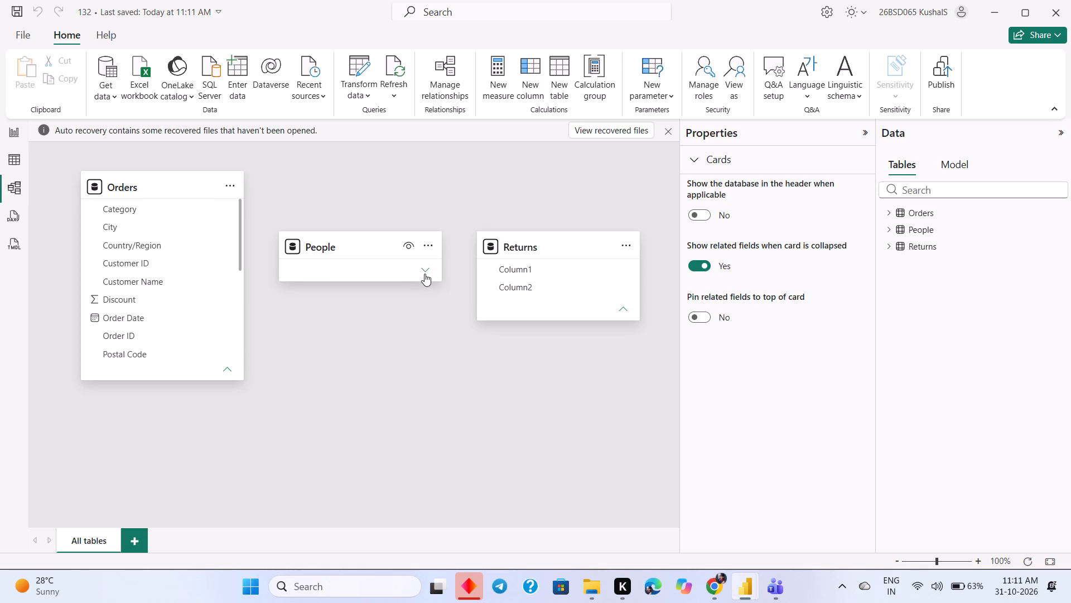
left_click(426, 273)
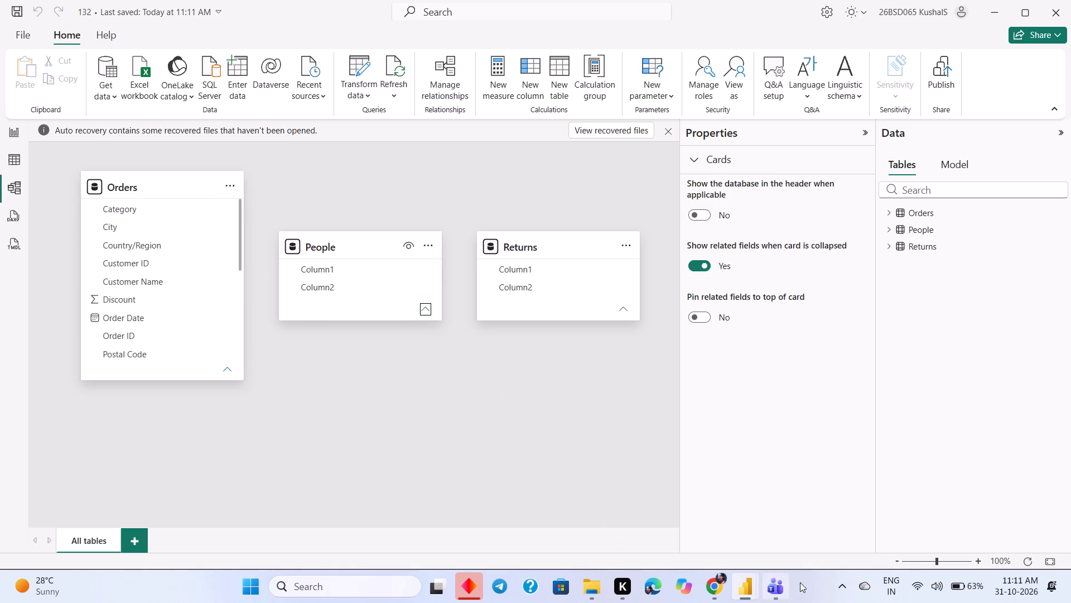
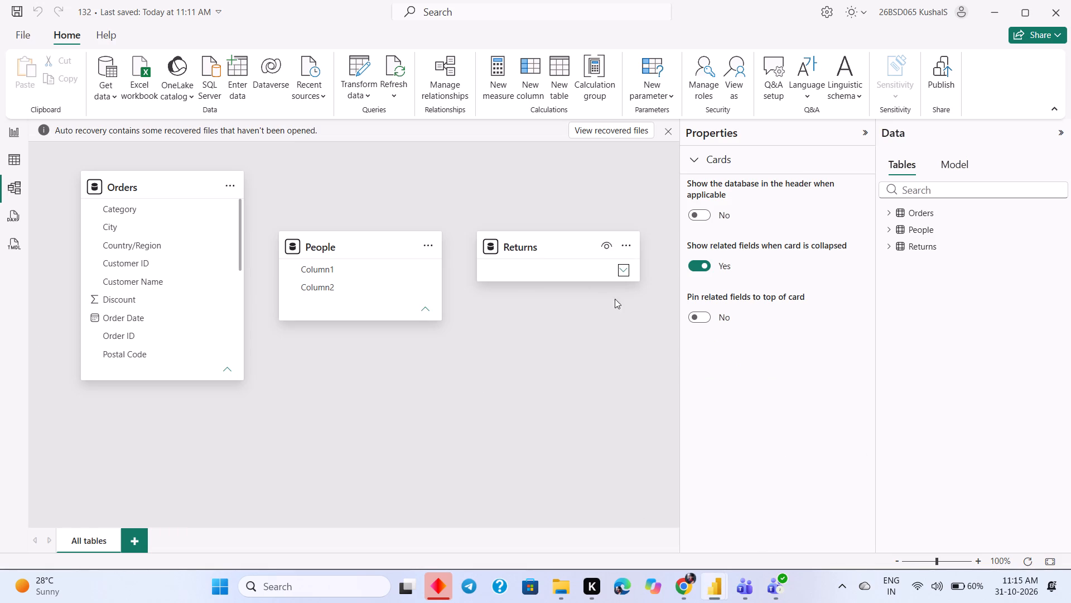
Expand the Returns table card in the model diagram and hide its Column1 in report view.
left_click(619, 277)
left_click(623, 271)
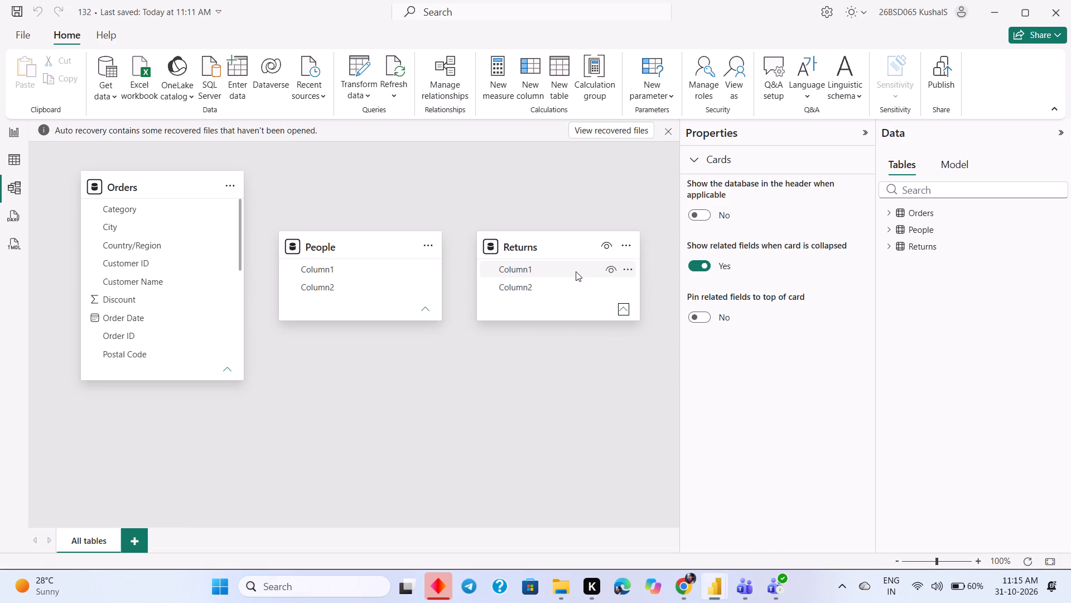
left_click(621, 270)
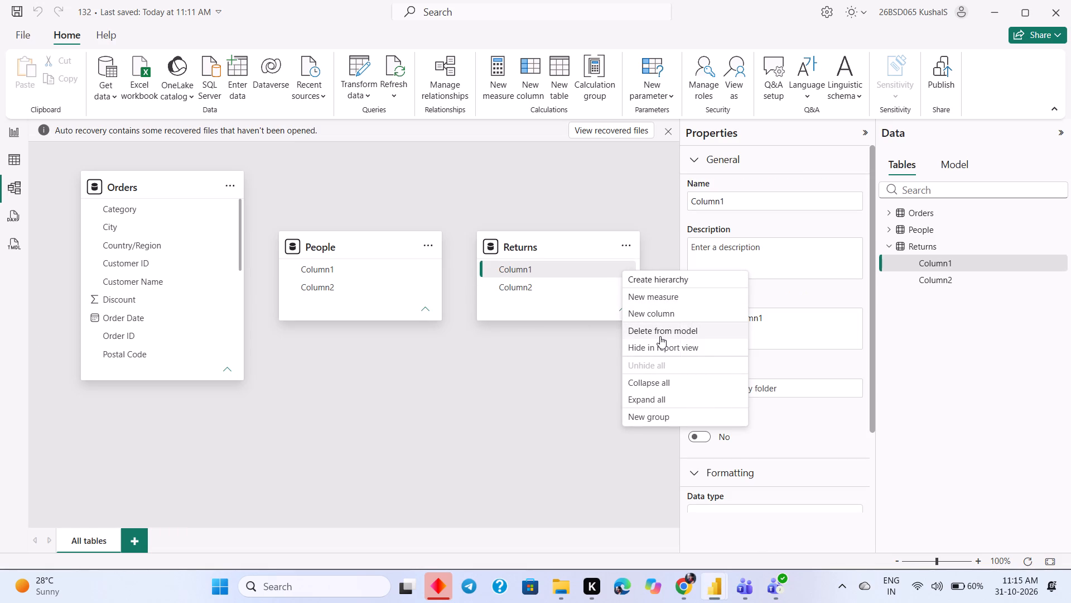
left_click(656, 345)
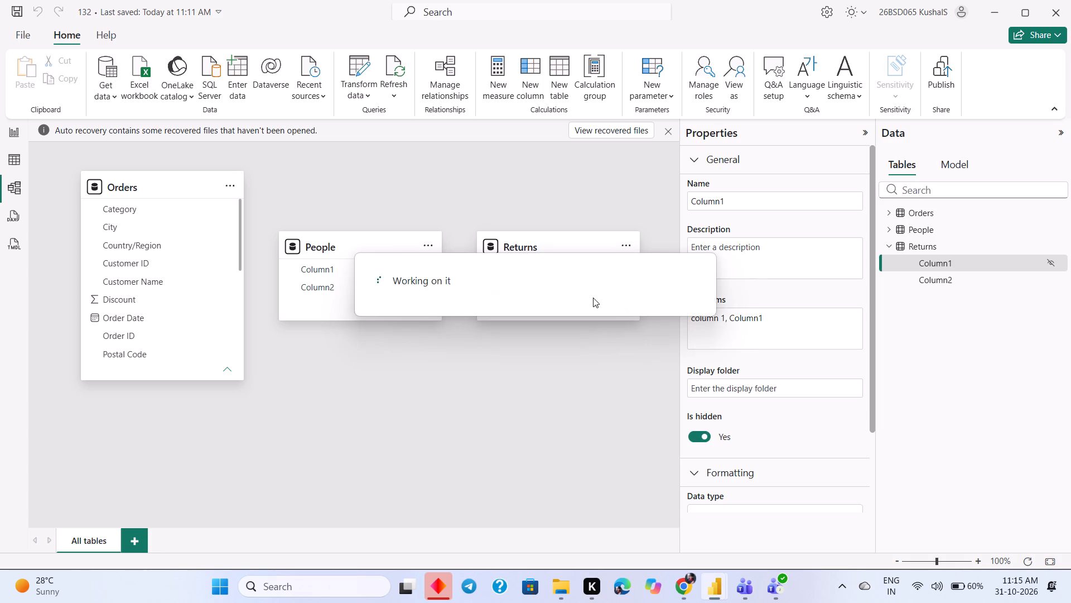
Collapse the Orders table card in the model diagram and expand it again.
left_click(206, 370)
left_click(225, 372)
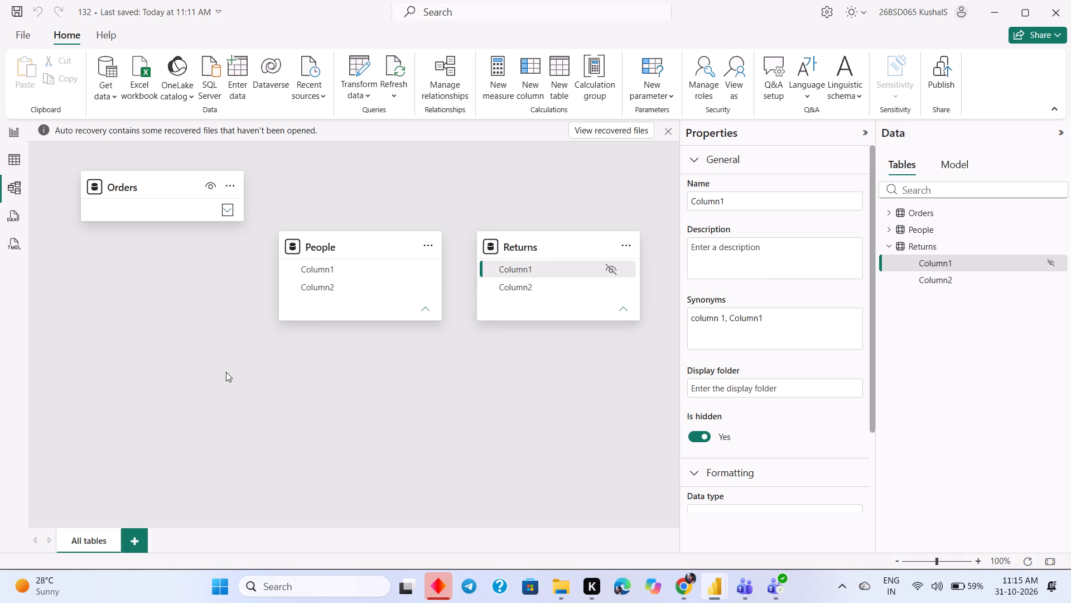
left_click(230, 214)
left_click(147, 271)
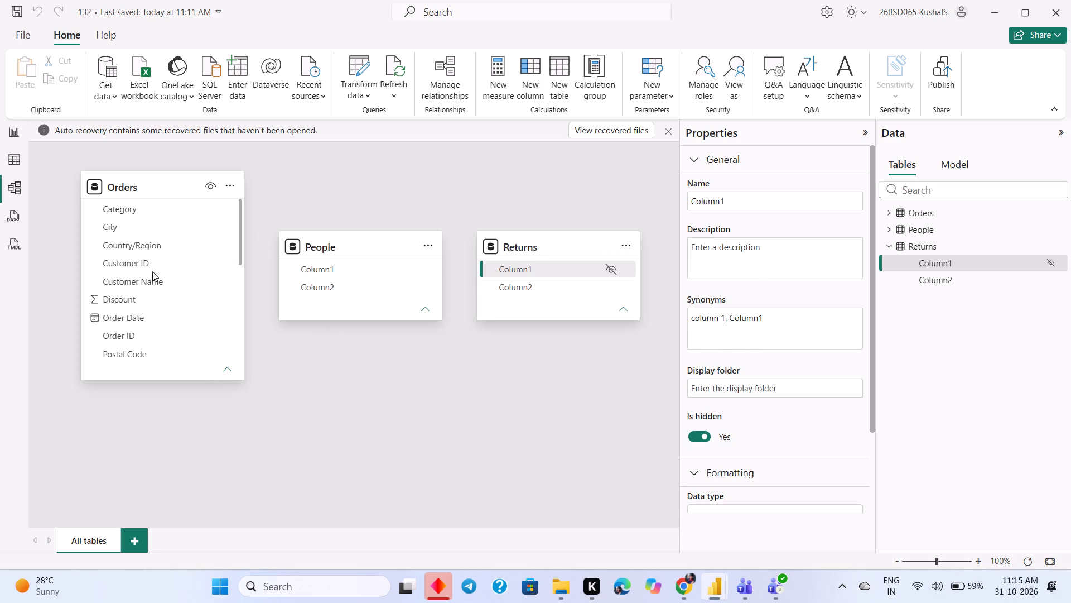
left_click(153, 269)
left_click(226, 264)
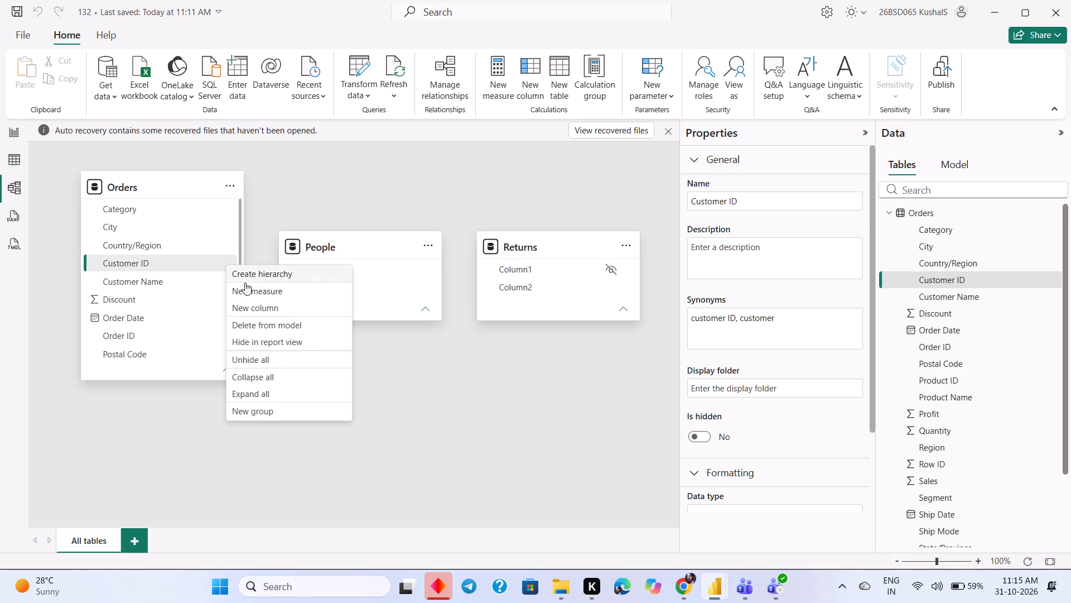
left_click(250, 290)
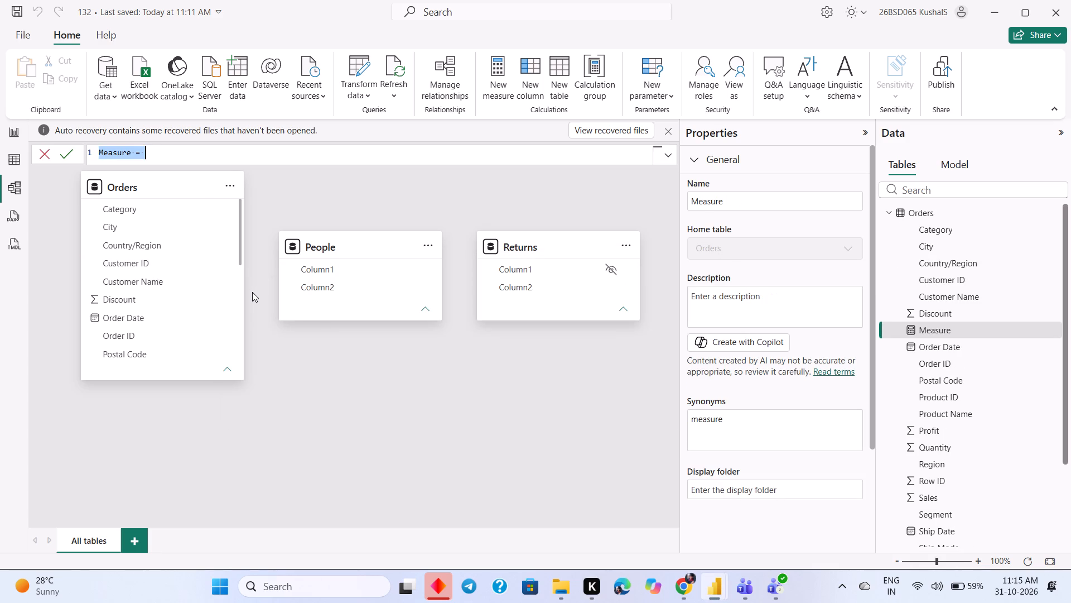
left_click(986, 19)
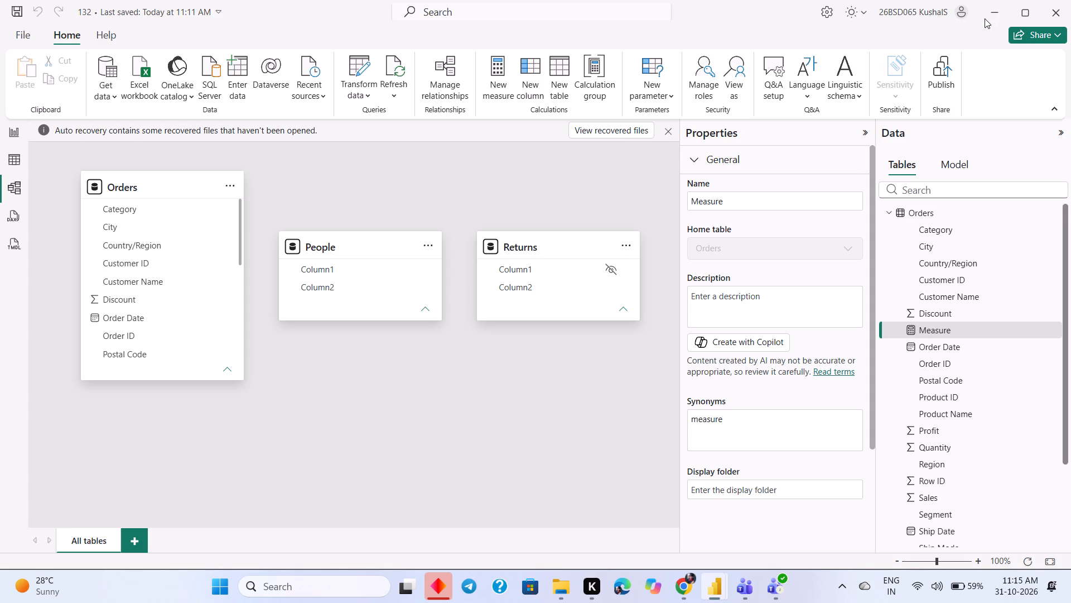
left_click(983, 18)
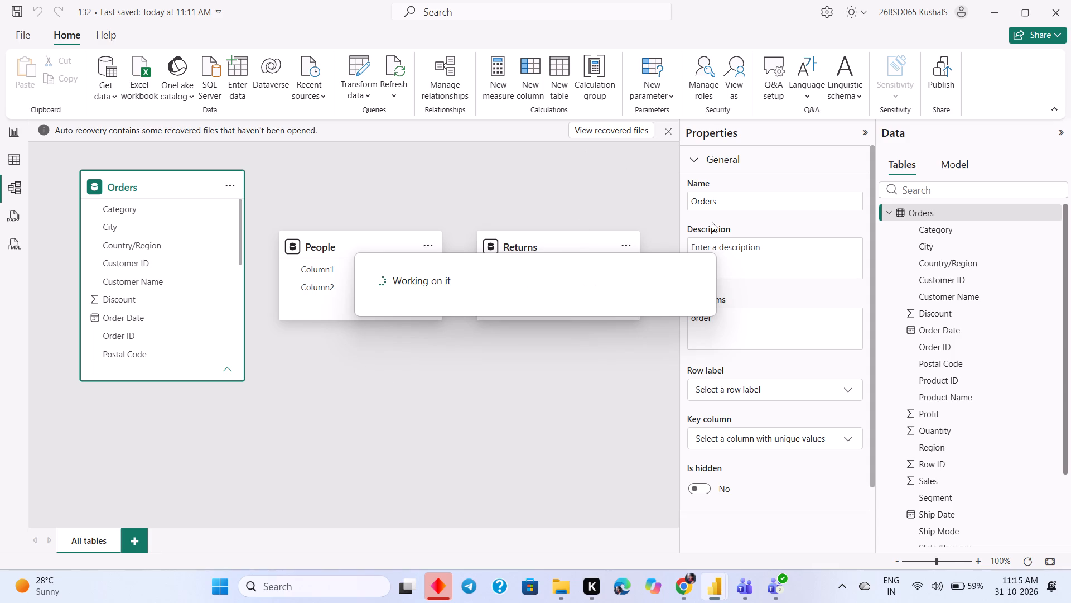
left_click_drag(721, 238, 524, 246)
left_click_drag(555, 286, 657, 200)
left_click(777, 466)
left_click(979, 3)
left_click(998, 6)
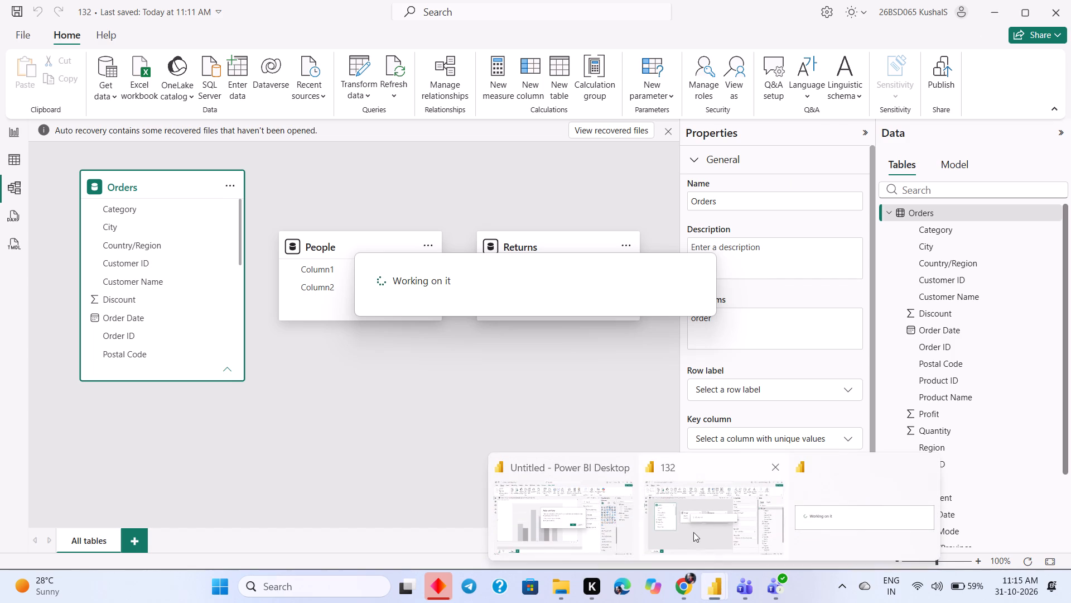
Close the Untitled report window, choosing to remove the recovered files.
left_click(620, 469)
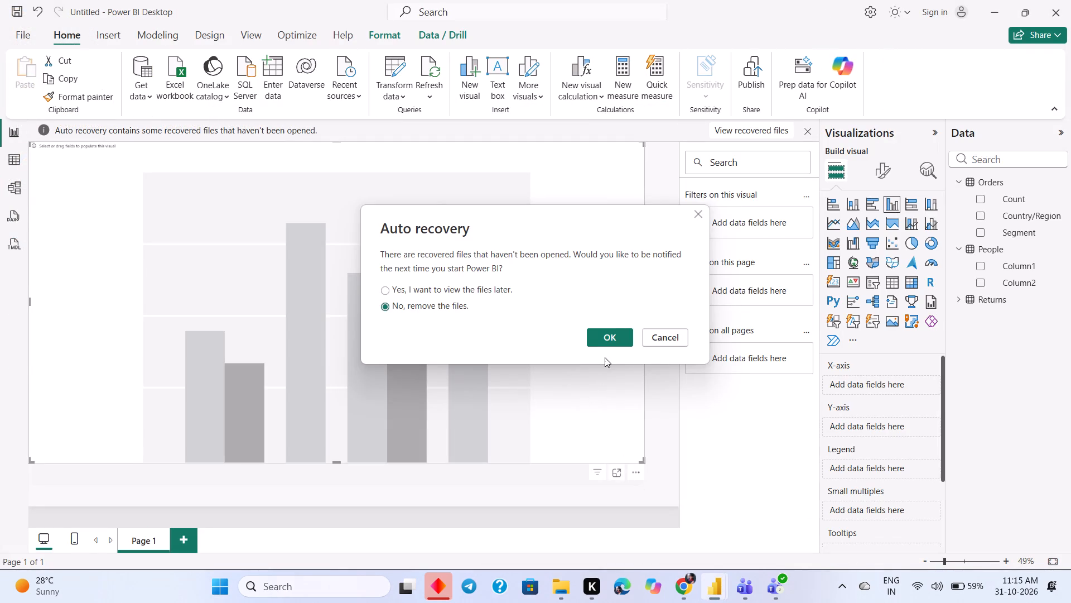
left_click(621, 336)
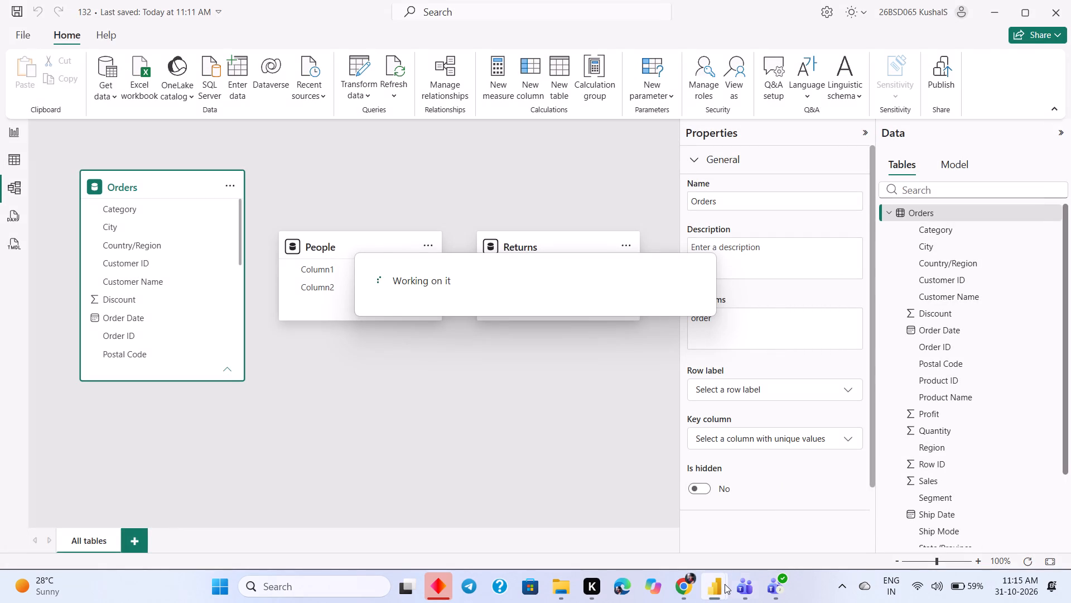
Close the 132 report window.
left_click(699, 473)
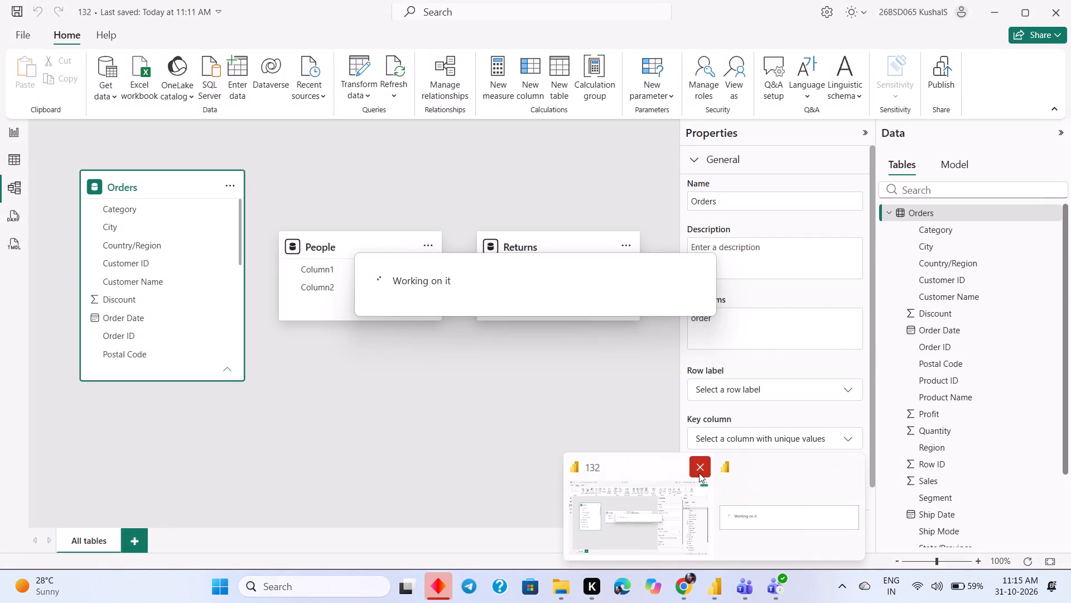
left_click(692, 461)
left_click(692, 461)
double_click(693, 463)
left_click(859, 475)
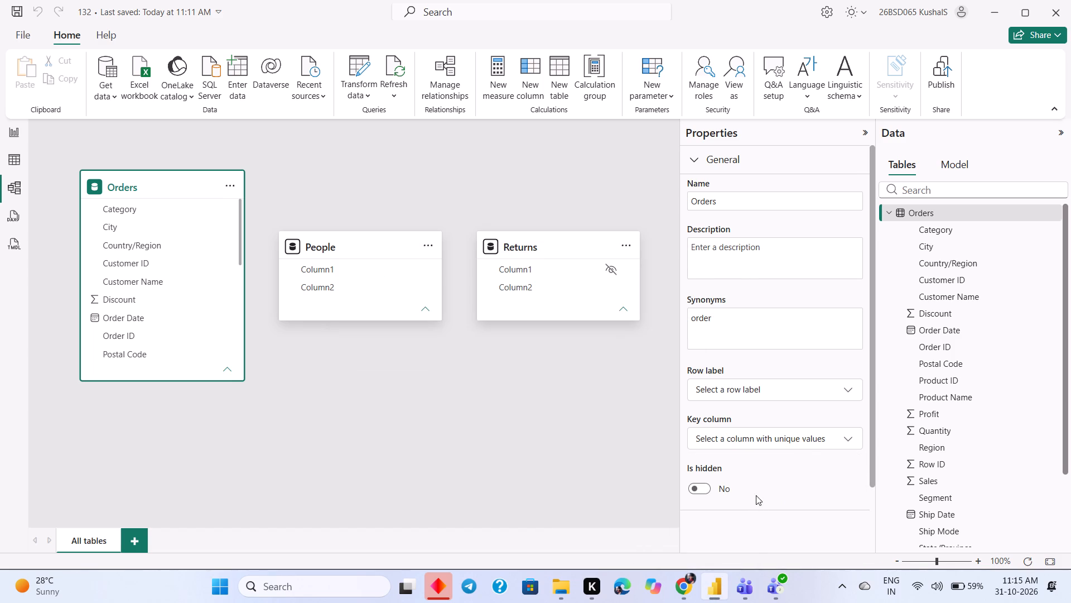
left_click(774, 471)
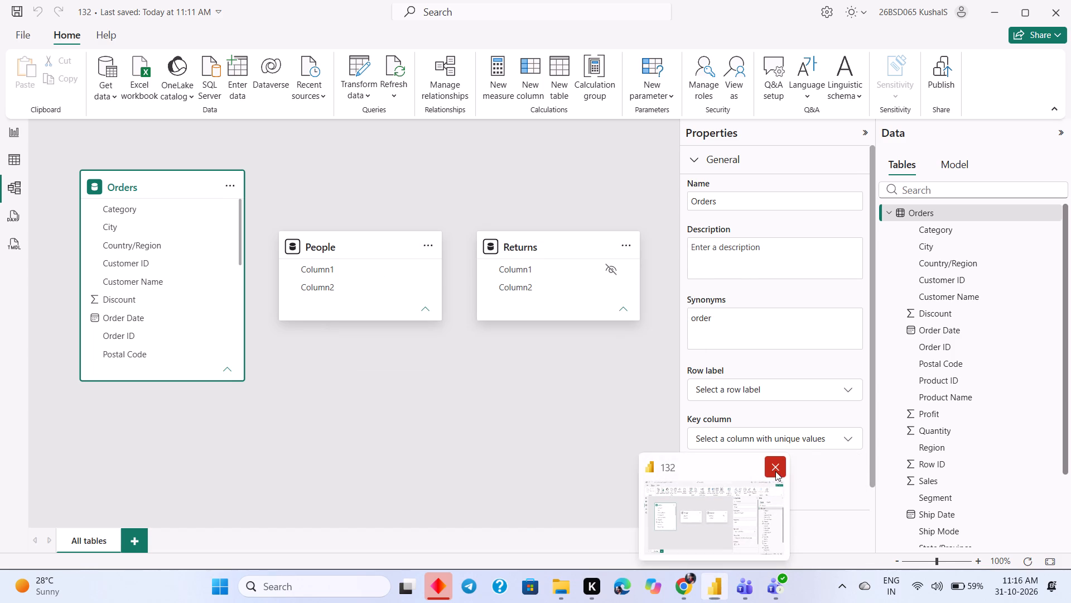